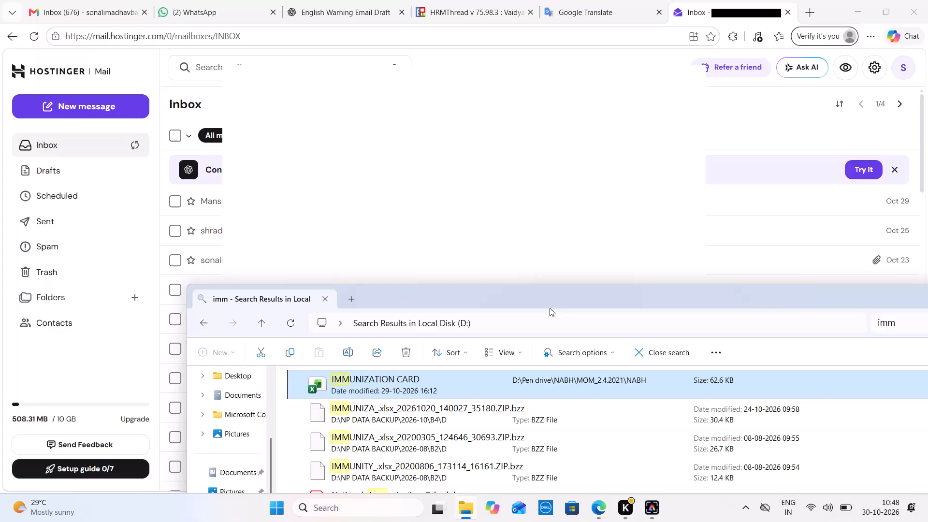
Move the file search results window fully into view and maximize it.
left_click_drag(718, 295, 516, 255)
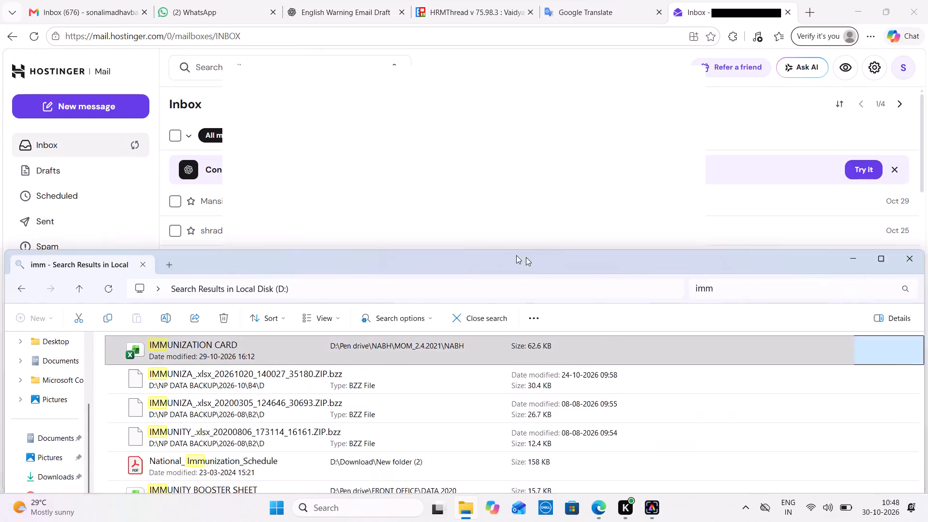
left_click_drag(516, 255, 430, 221)
left_click(779, 221)
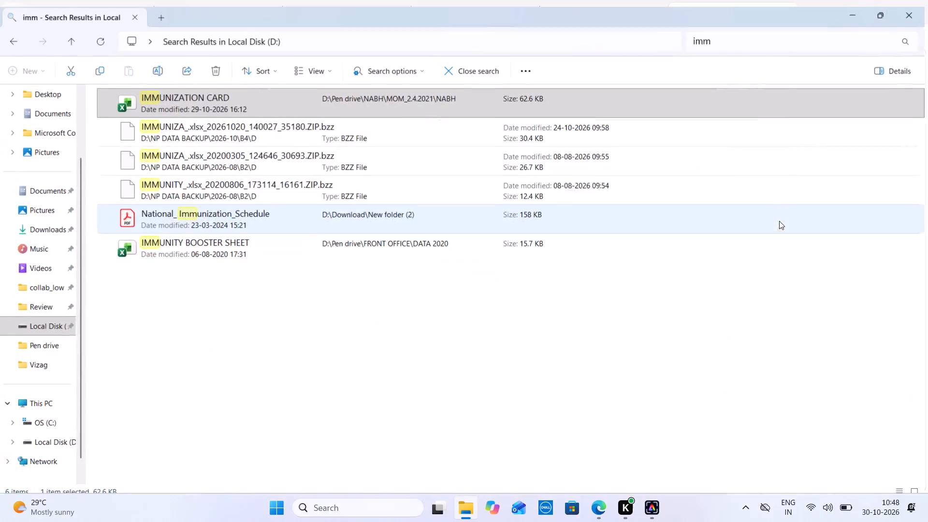
Check the Review folder, go to the Pen drive folder on Local Disk (D:) and select the folder named full.
left_click(52, 303)
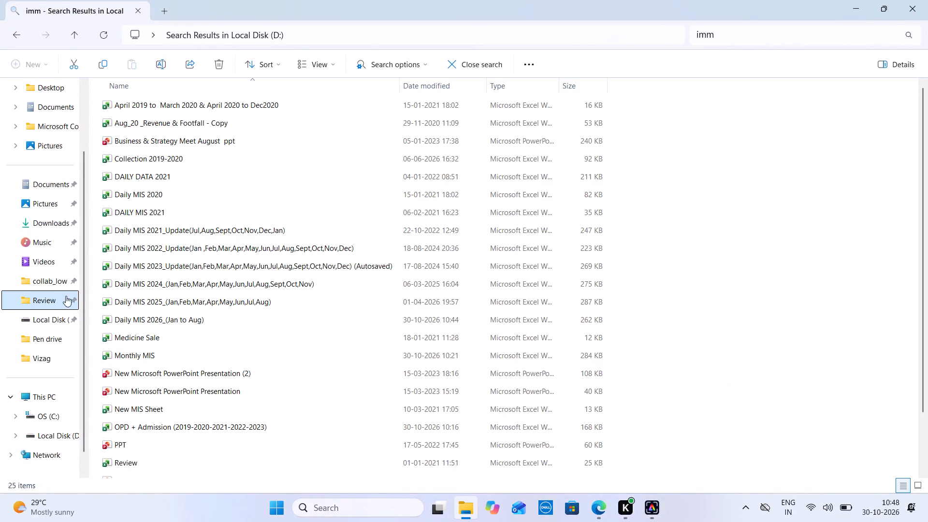
left_click(47, 338)
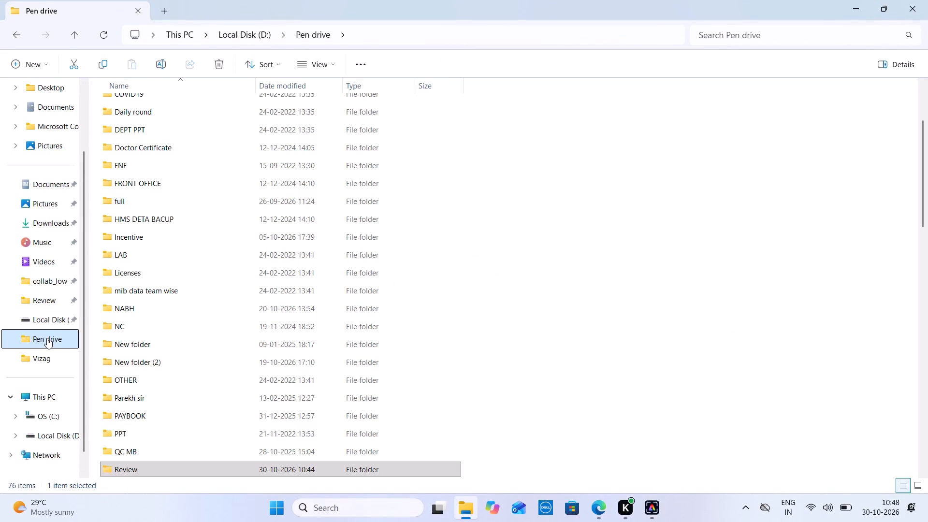
left_click(183, 194)
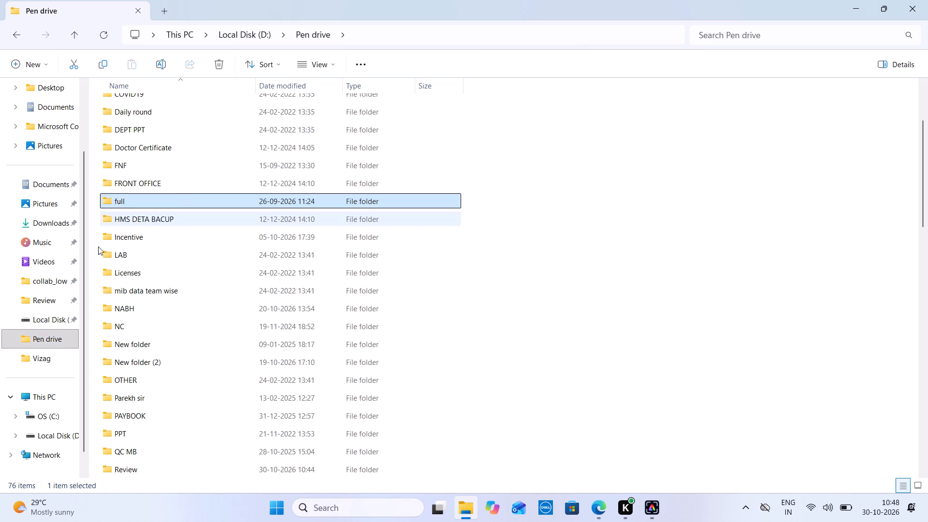
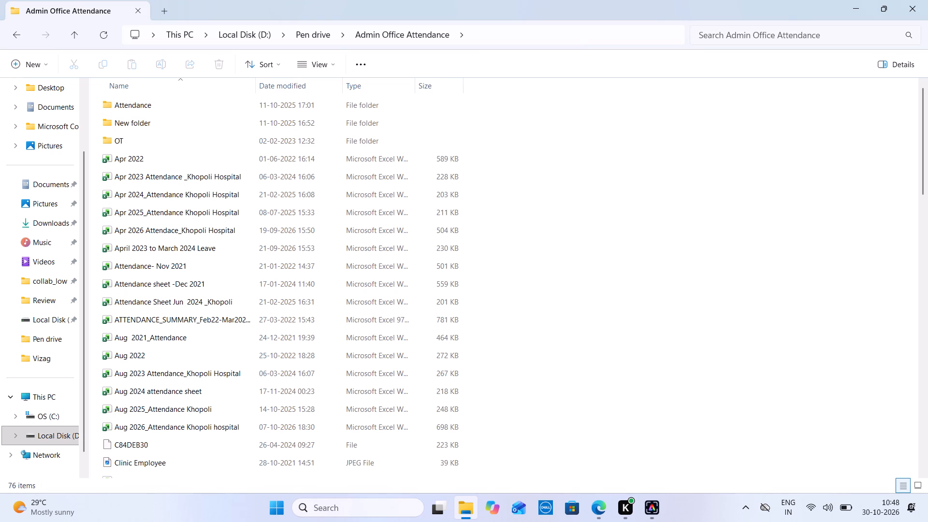
Create a new Excel worksheet file in the Admin Office Attendance folder named "Nov 2026 _Khopoli Hospital Attendance".
left_click(766, 34)
right_click(577, 169)
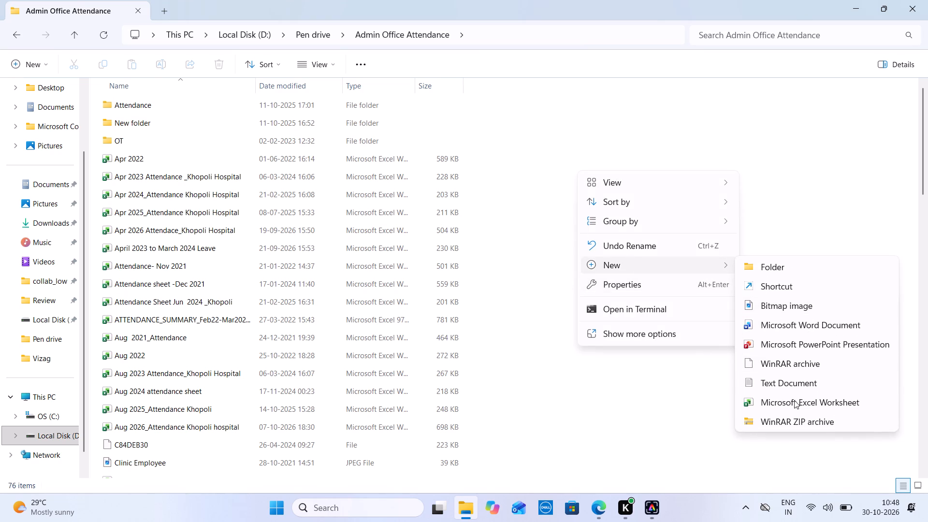
left_click(794, 402)
type("Nov")
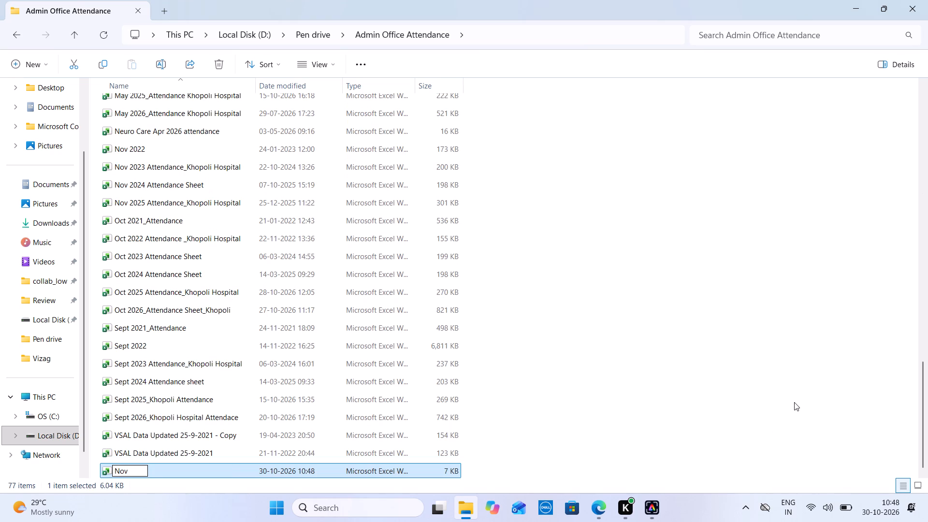
key("space")
type("20")
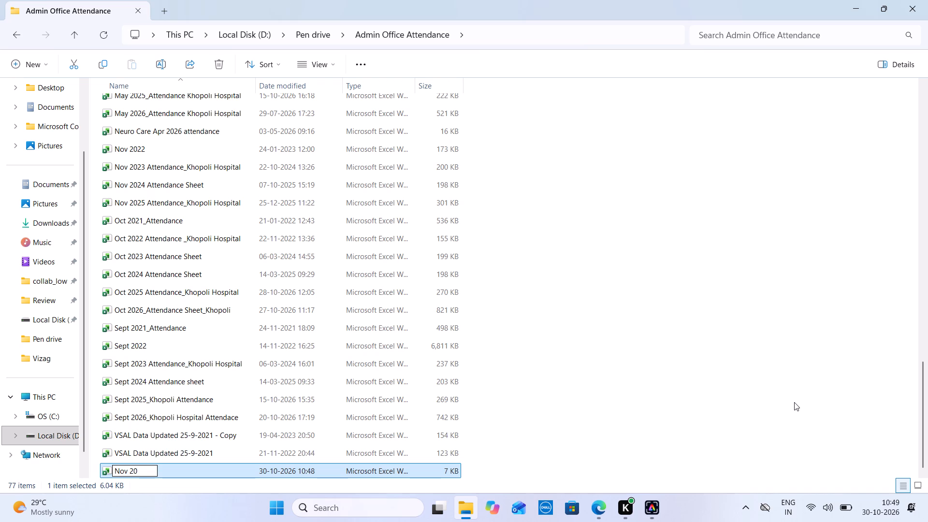
type("26")
key("space")
key("shift+underscore")
type("Att")
key("BackSpace")
key("BackSpace")
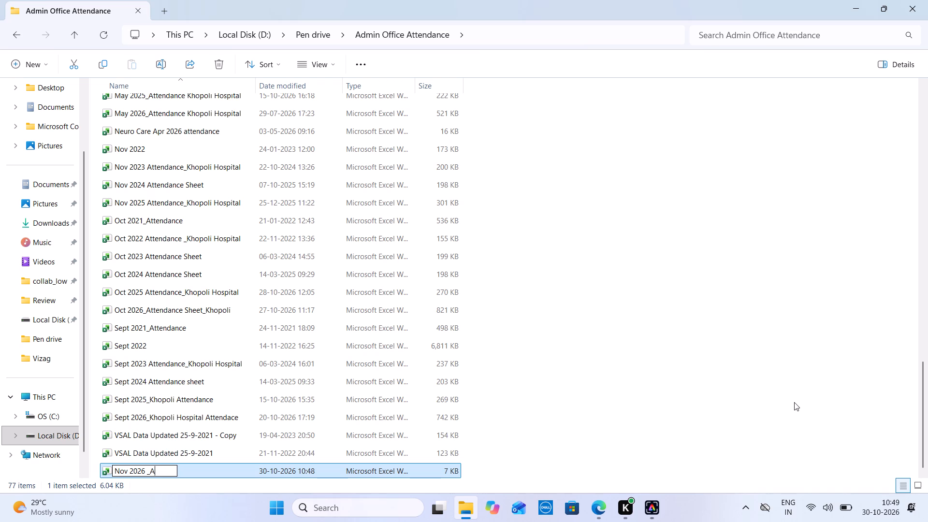
key("BackSpace")
key("BackSpace")
key("shift+underscore")
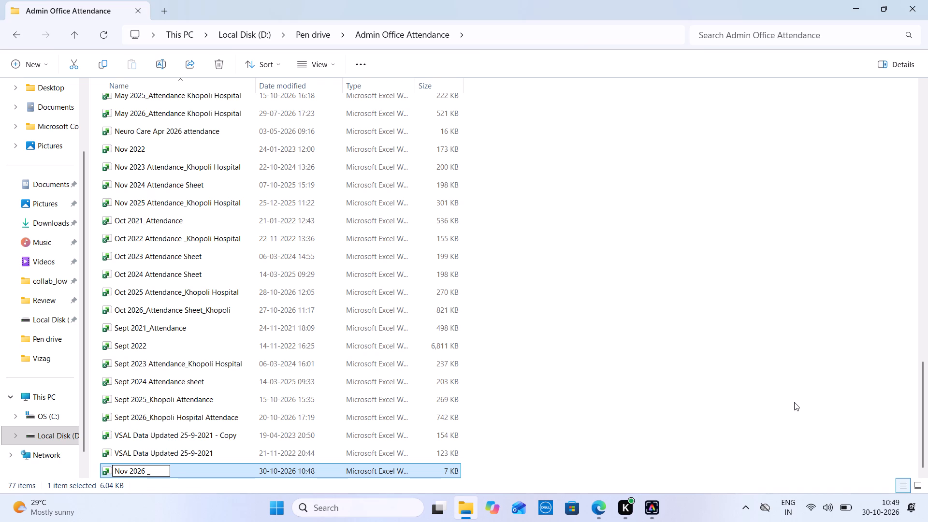
type("Khopoli A")
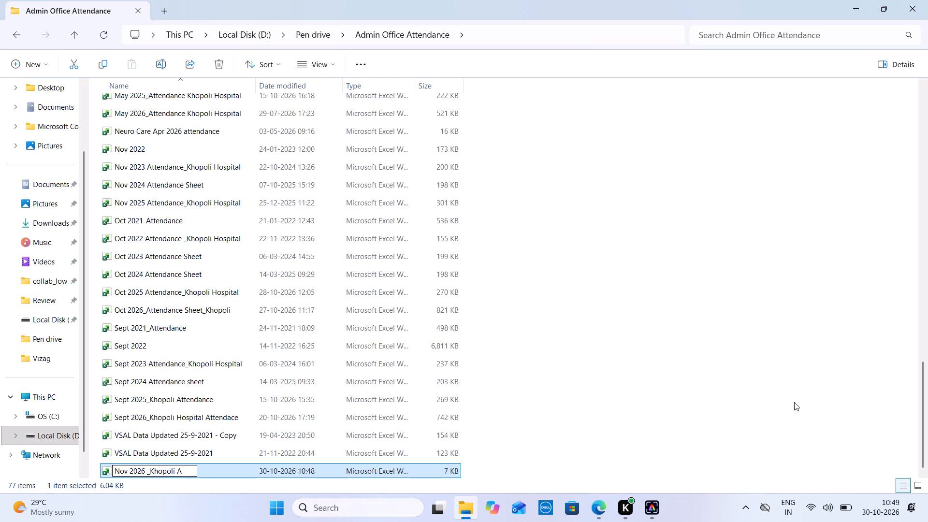
key("BackSpace")
type("Hospital Attej")
key("BackSpace")
type("ndance")
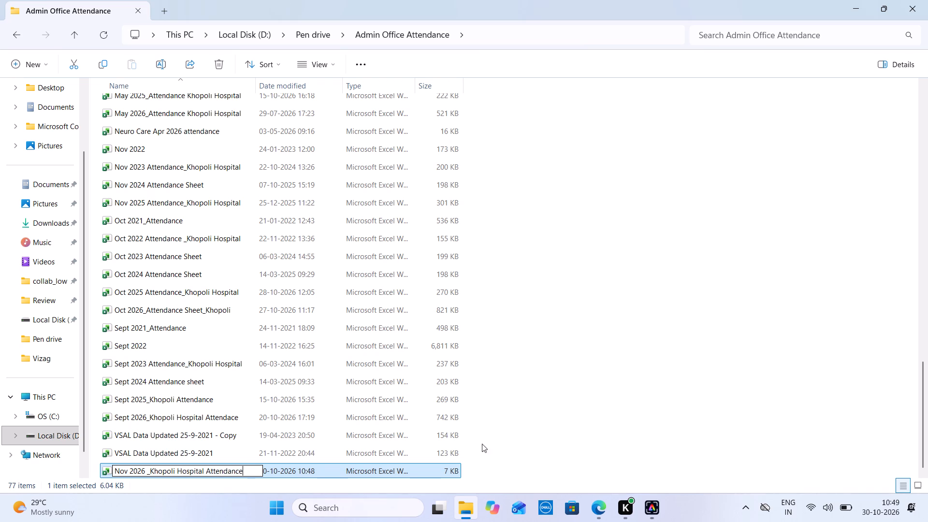
left_click(439, 473)
Open the new Nov 2026 _Khopoli Hospital Attendance workbook.
double_click(439, 473)
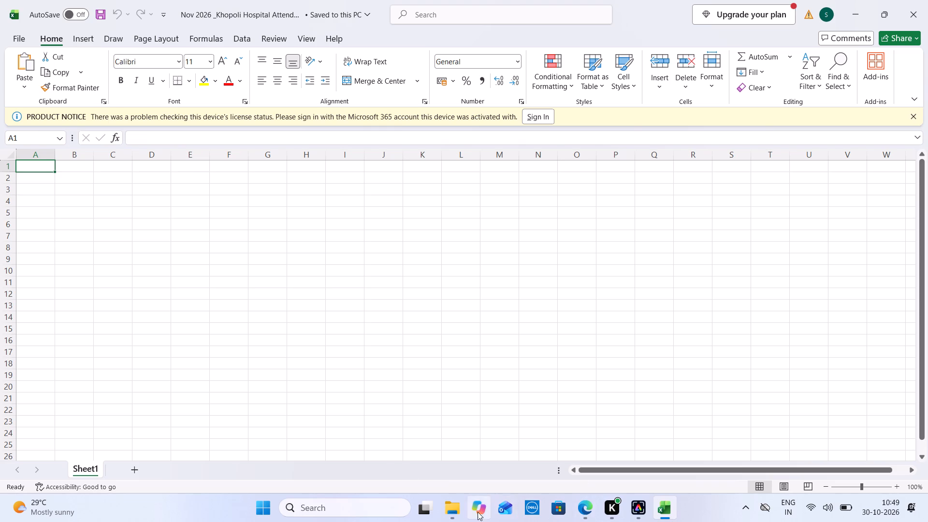
Search the Admin Office Attendance folder for "oct" and open Oct 2026_Attendance Sheet_Khopoli without updating its external links.
left_click(461, 516)
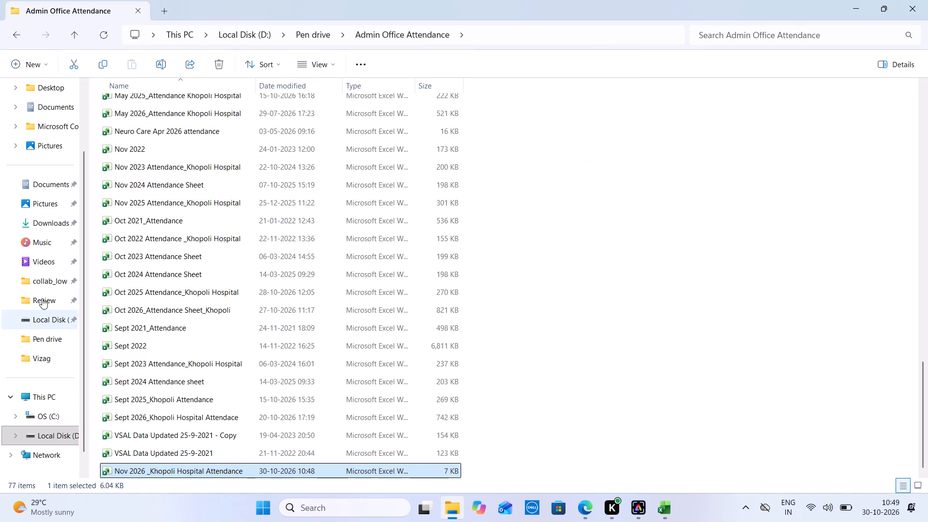
left_click(784, 32)
type("oct")
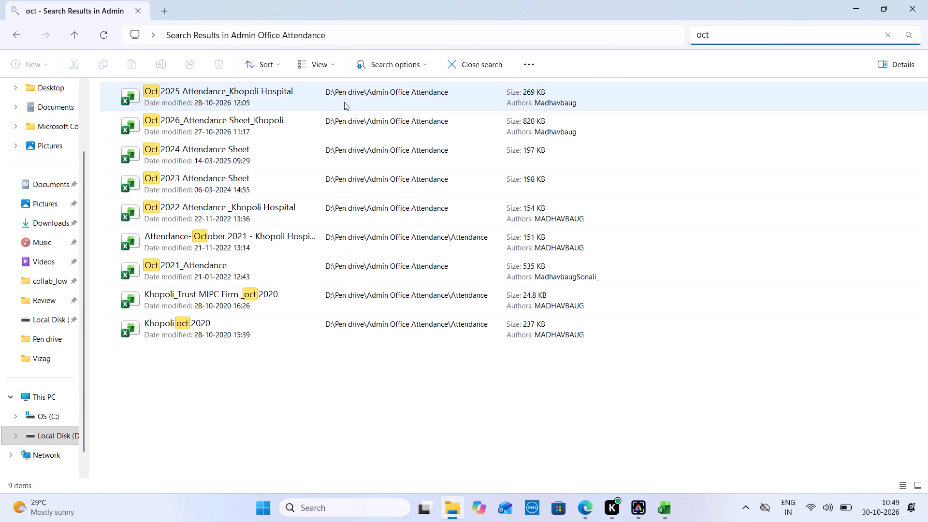
double_click(266, 122)
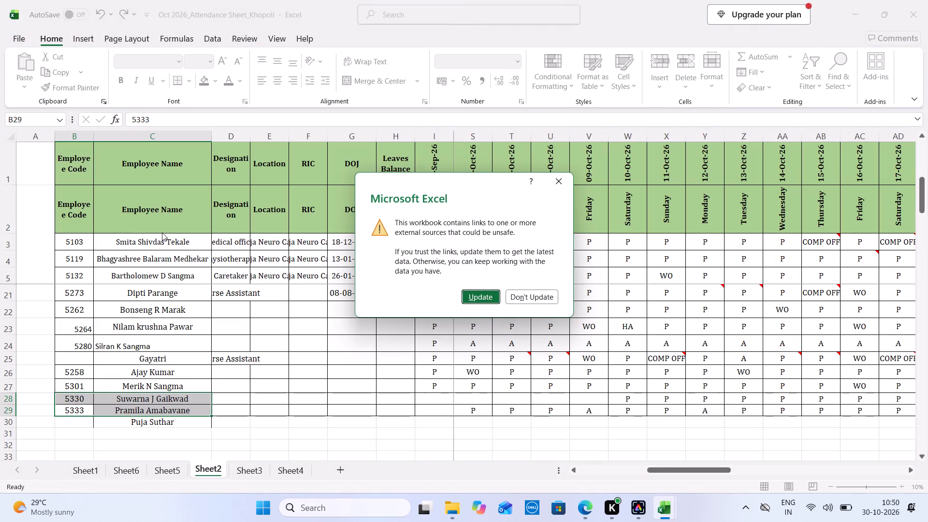
left_click(546, 183)
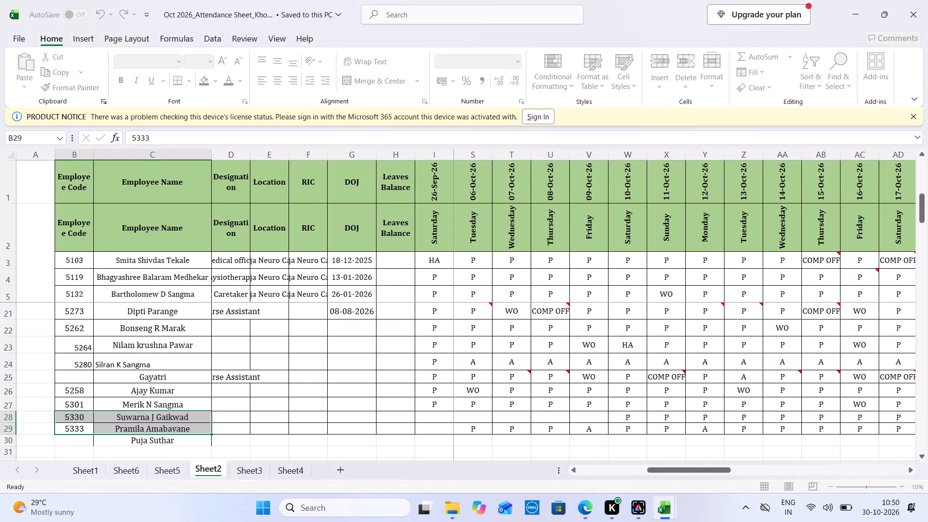
Copy the entire Sheet1 of the October 2026 workbook into Sheet1 of the Nov 2026 workbook.
left_click(74, 469)
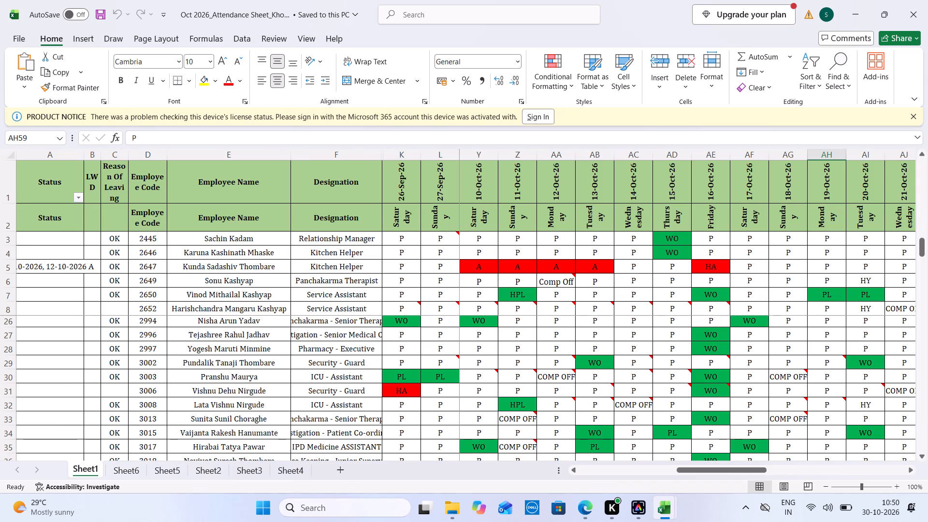
left_click(14, 156)
key("ctrl+c")
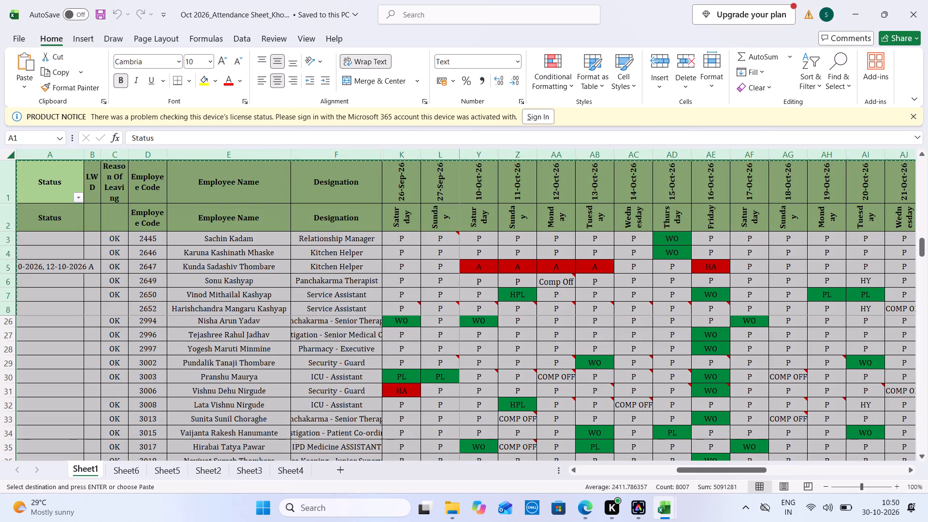
key("ctrl+Tab")
left_click(14, 156)
key("ctrl+v")
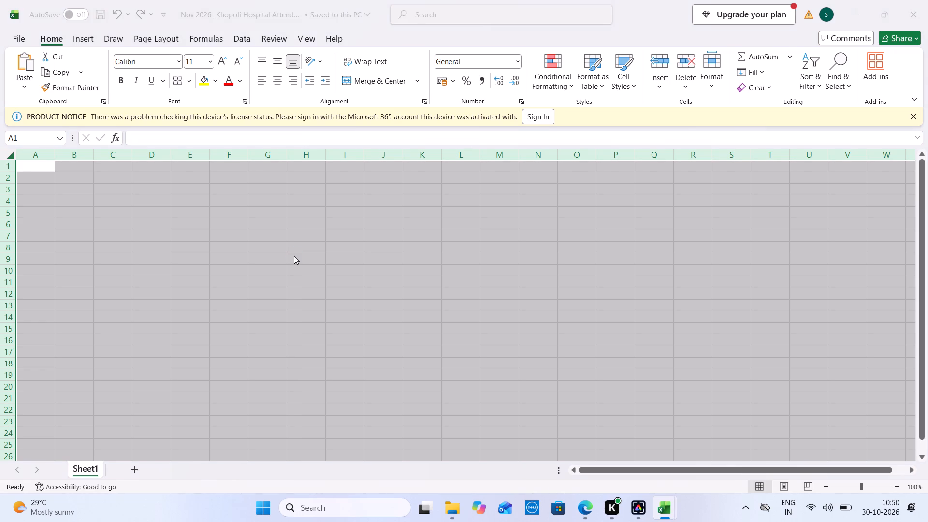
left_click(411, 267)
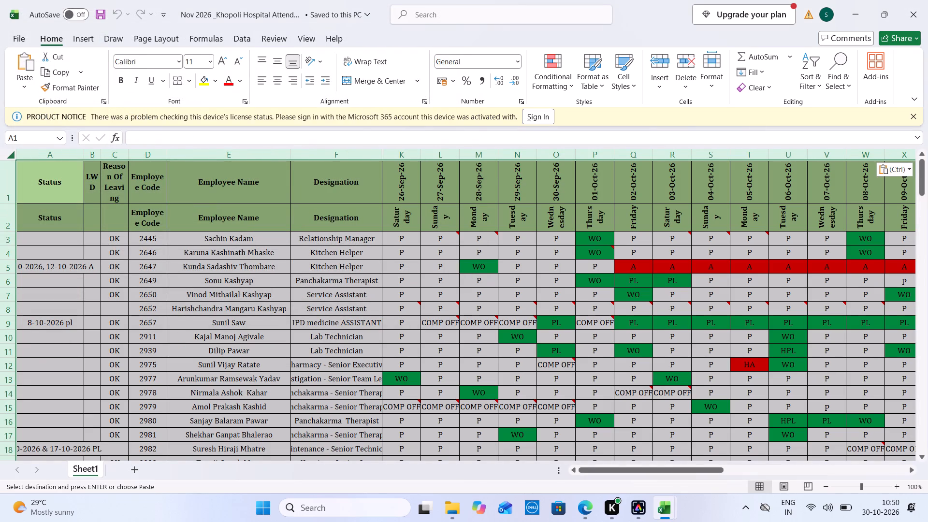
Copy the entire Sheet6 of the October 2026 workbook into a new sheet added to the Nov 2026 workbook.
key("ctrl+Tab")
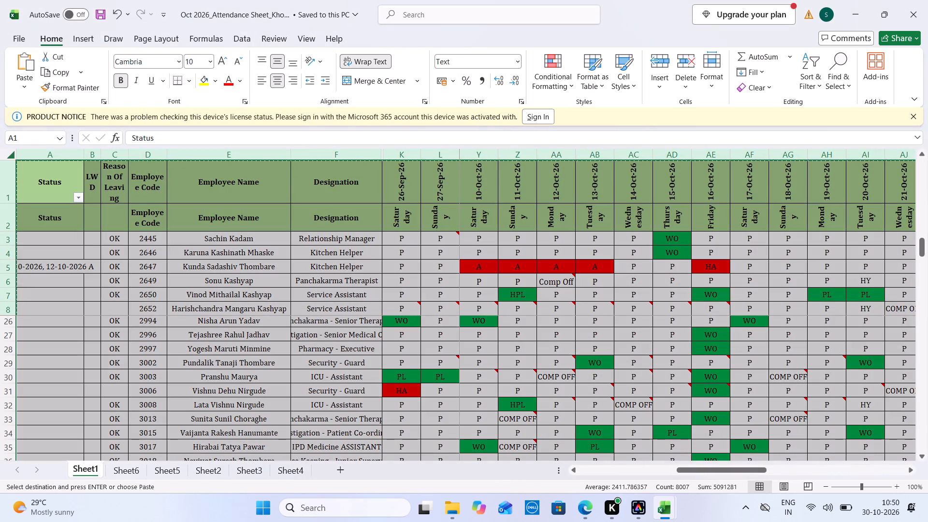
left_click(145, 469)
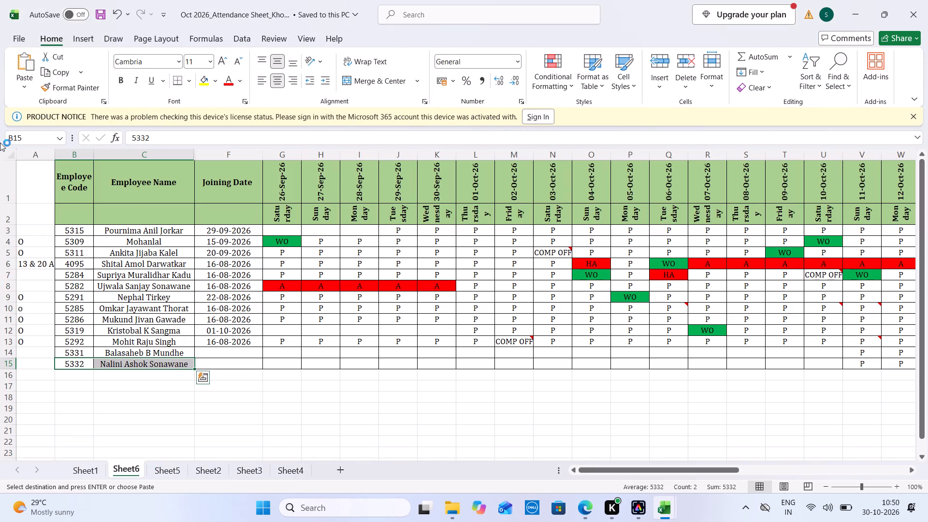
left_click(17, 148)
left_click(6, 157)
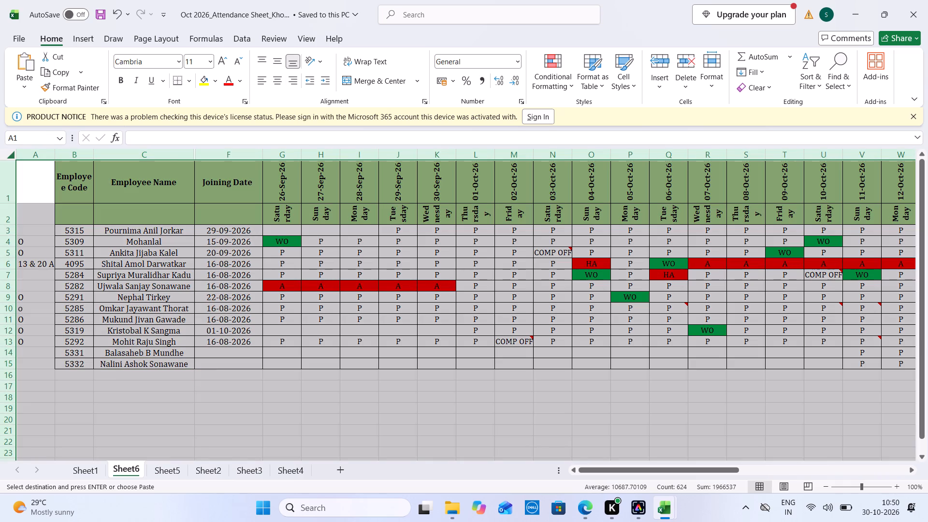
key("ctrl+c")
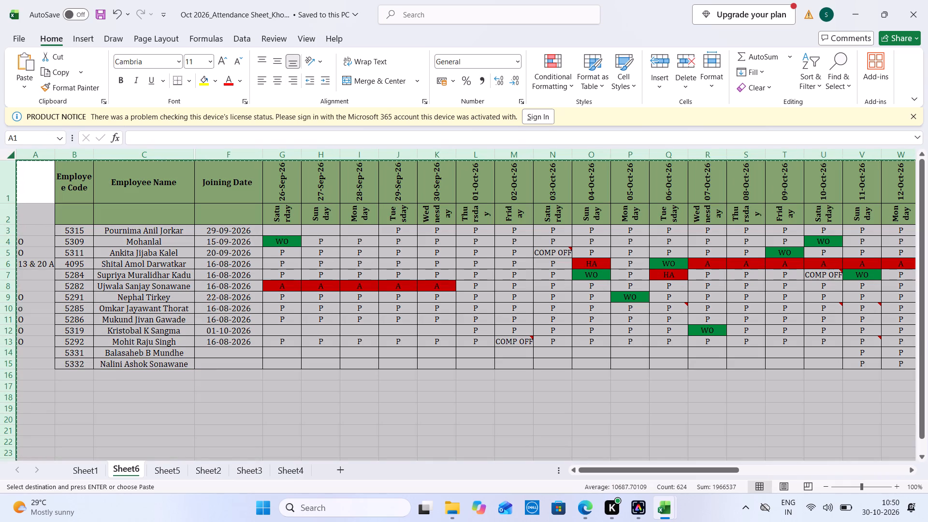
key("ctrl+Tab")
left_click(135, 471)
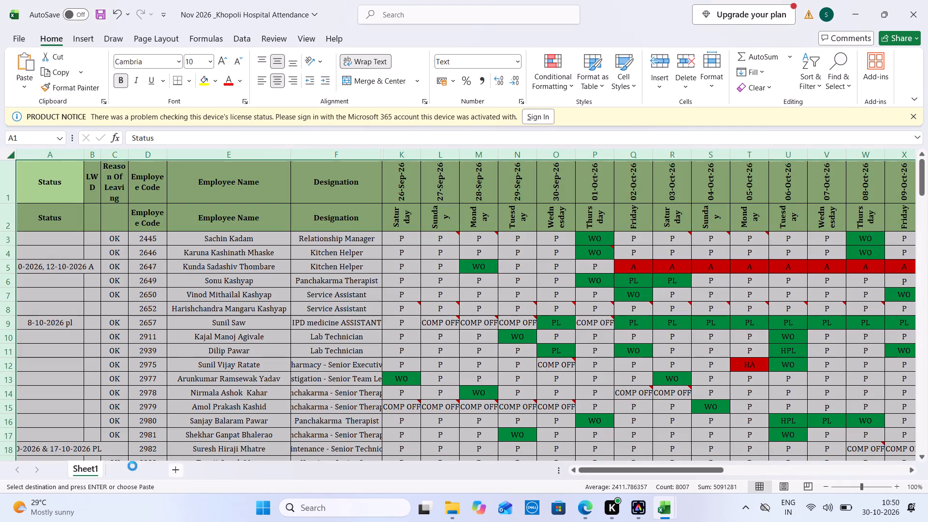
left_click(12, 152)
key("ctrl+v")
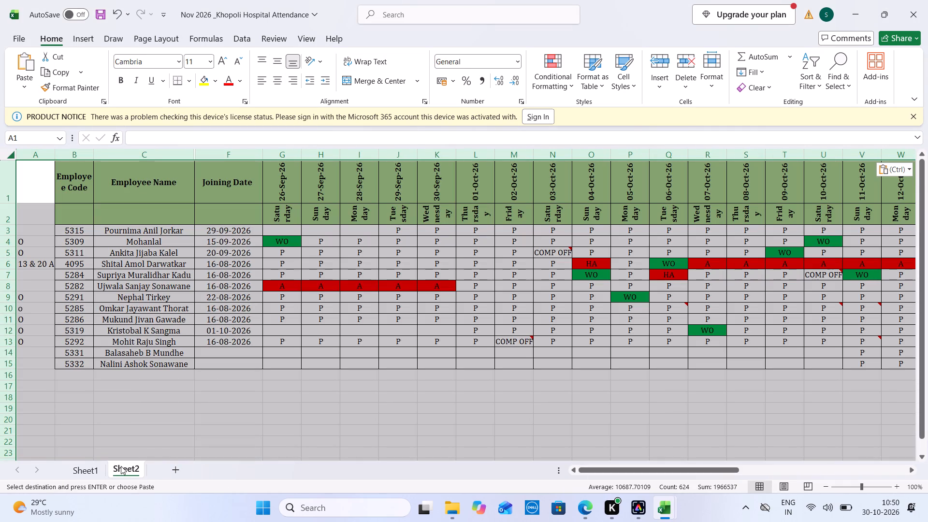
Rename the new second sheet of the Nov 2026 workbook as "Urja Pune".
double_click(121, 466)
type("Urja")
key("space")
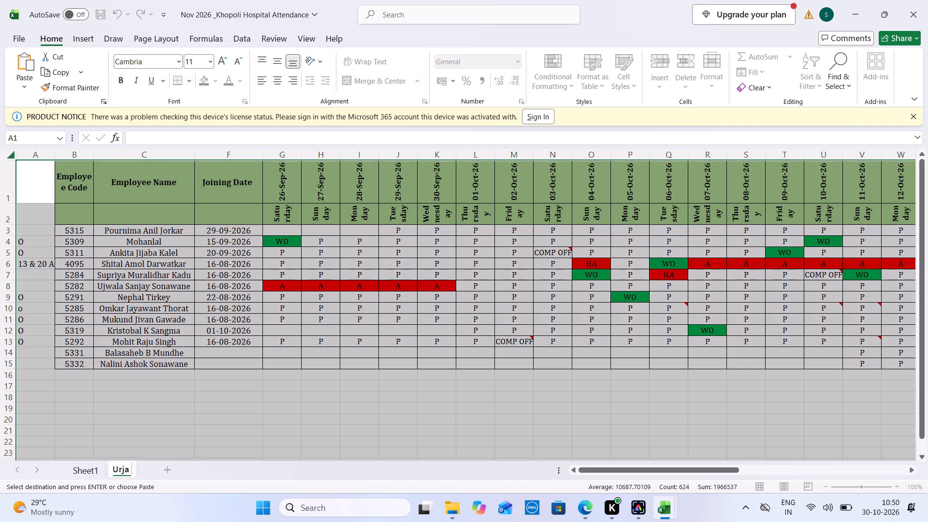
type("Pune")
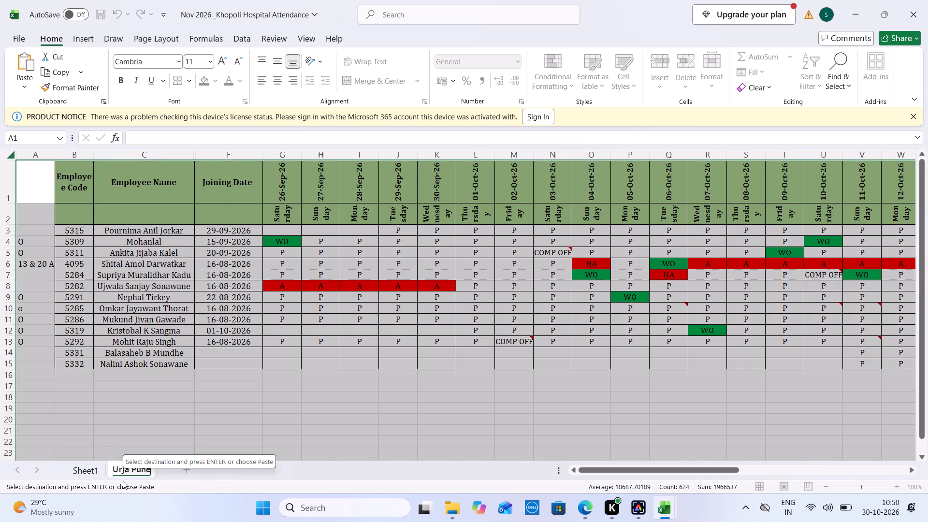
Rename Sheet1 of the Nov 2026 workbook as "VSAL".
left_click(67, 464)
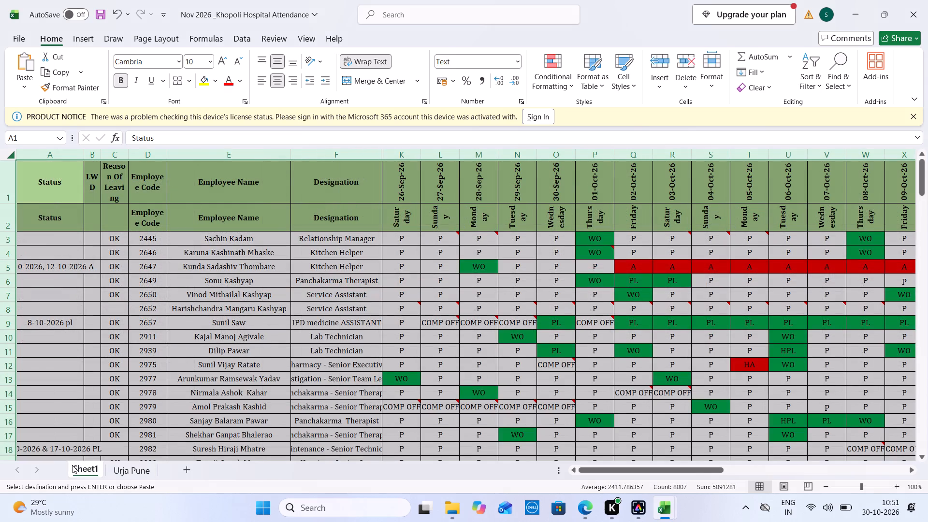
double_click(72, 465)
type("VSAL")
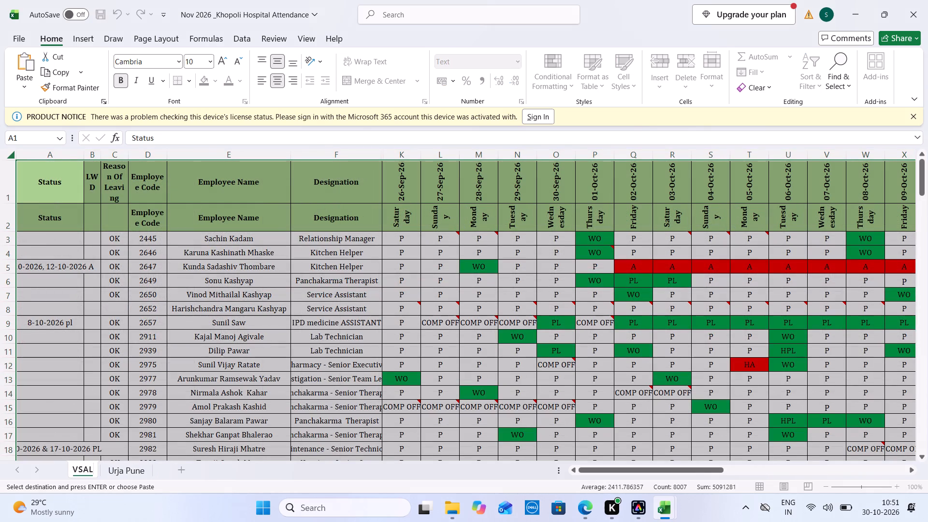
Add a new sheet after VSAL in the Nov 2026 workbook and paste the entire Sheet2 of the October 2026 workbook into it.
double_click(181, 471)
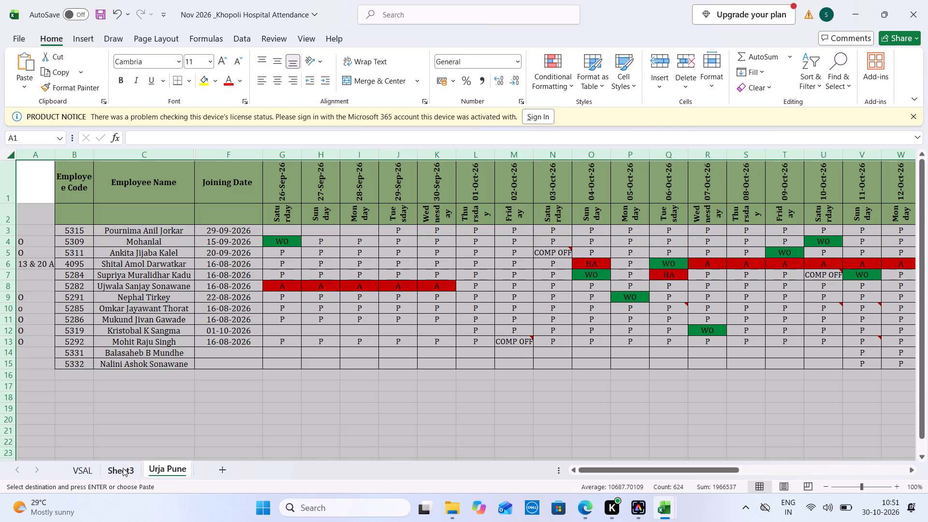
left_click(123, 468)
left_click(238, 391)
key("ctrl+Tab")
left_click(238, 391)
key("ctrl+Tab")
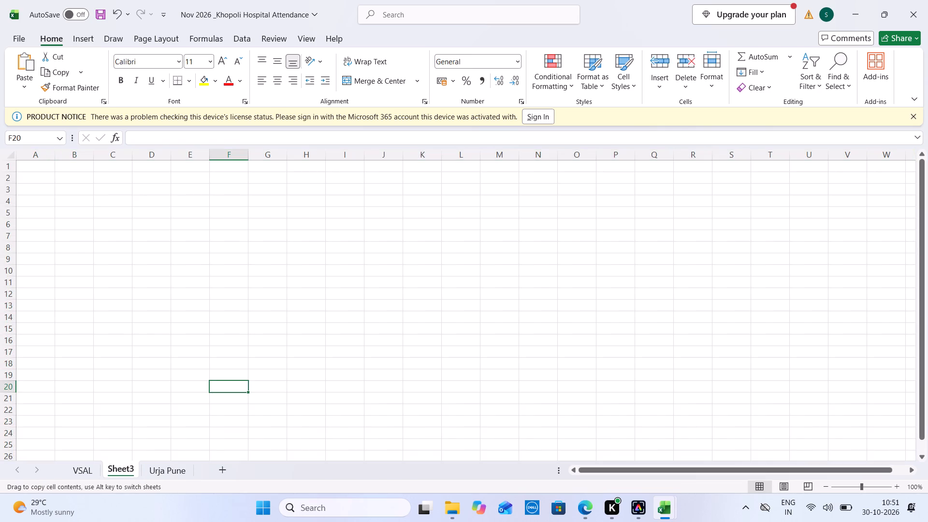
left_click(228, 396)
key("ctrl+Tab")
left_click(180, 462)
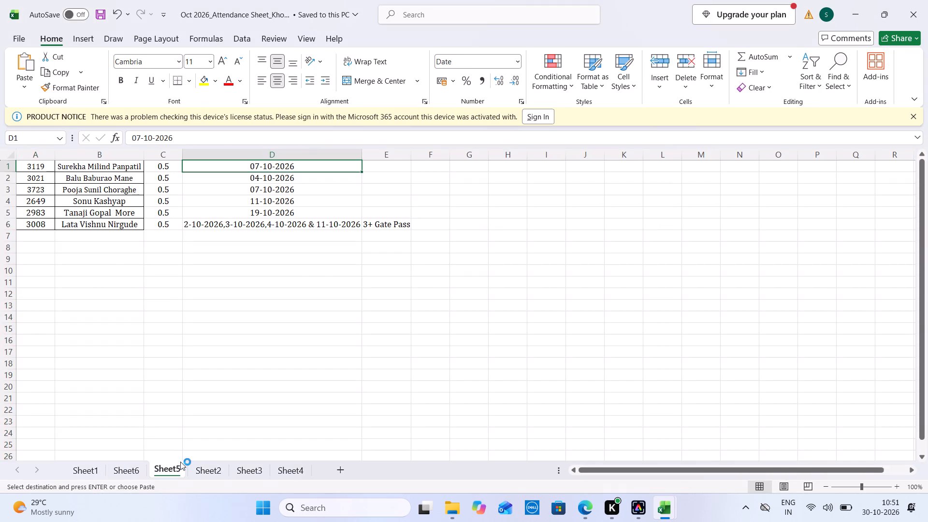
left_click(211, 469)
left_click(12, 156)
key("ctrl+c")
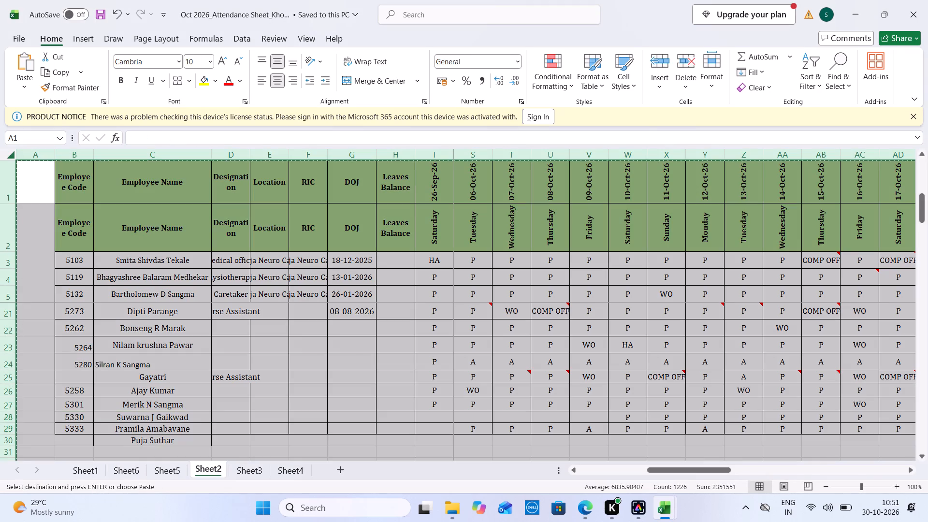
key("ctrl+Tab")
left_click(12, 156)
key("ctrl+v")
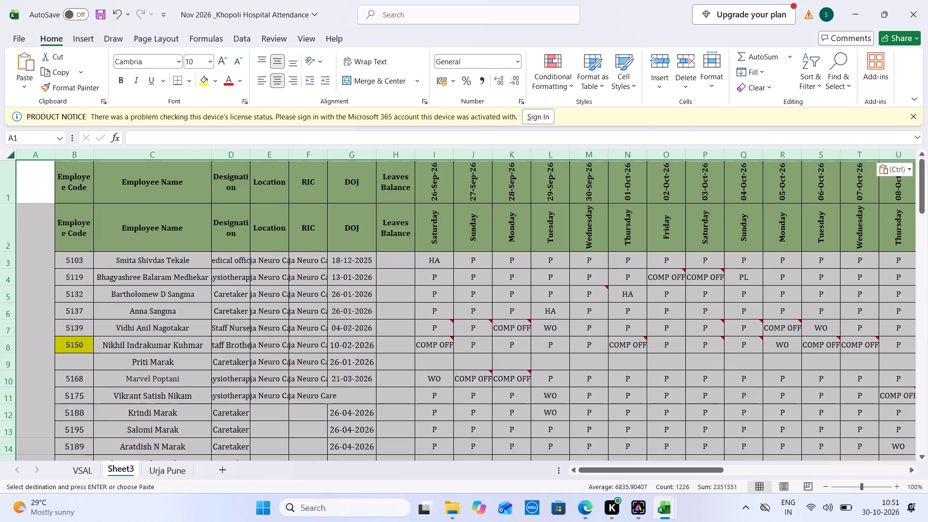
Rename the newly pasted sheet between VSAL and Urja Pune as "URja".
double_click(124, 468)
type("URja")
left_click(154, 435)
Copy the entire Sheet3 of the October 2026 workbook into a new sheet added after URja in the Nov 2026 workbook.
key("ctrl+Tab")
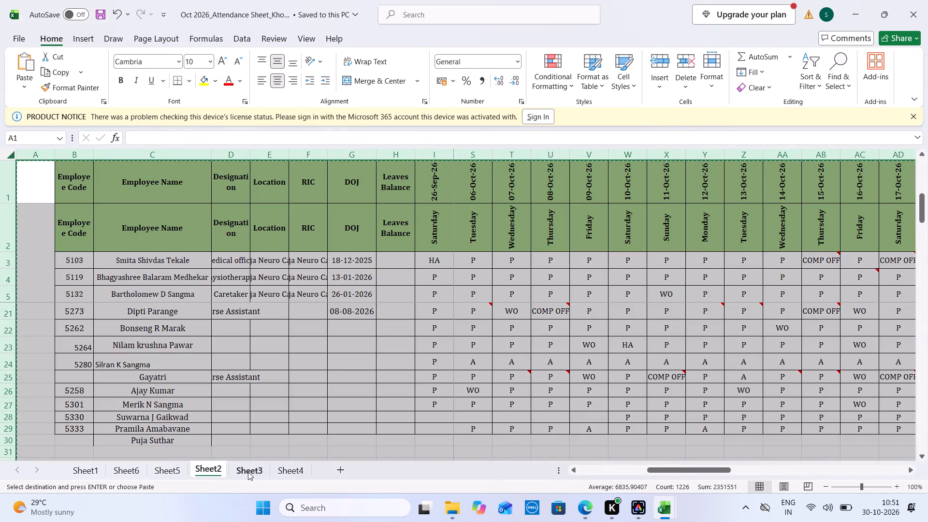
left_click(253, 476)
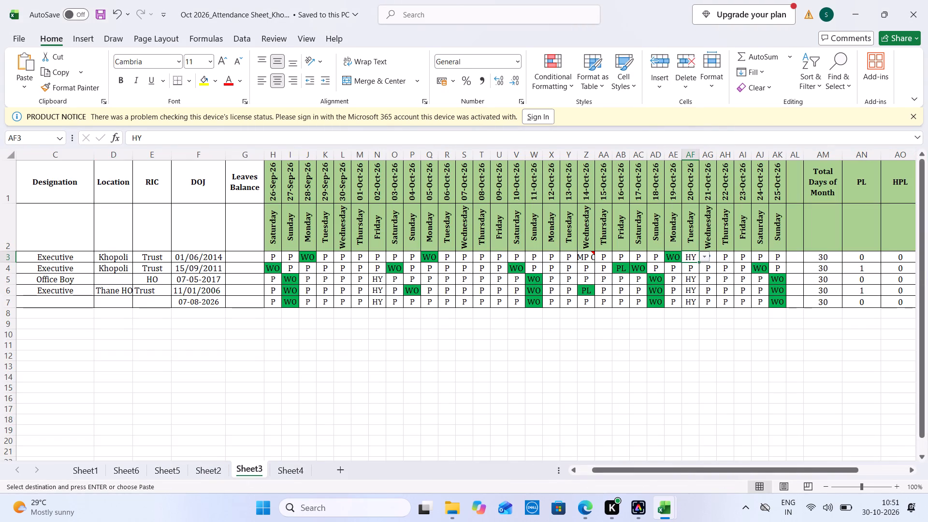
left_click(11, 154)
key("ctrl+c")
key("ctrl+Tab")
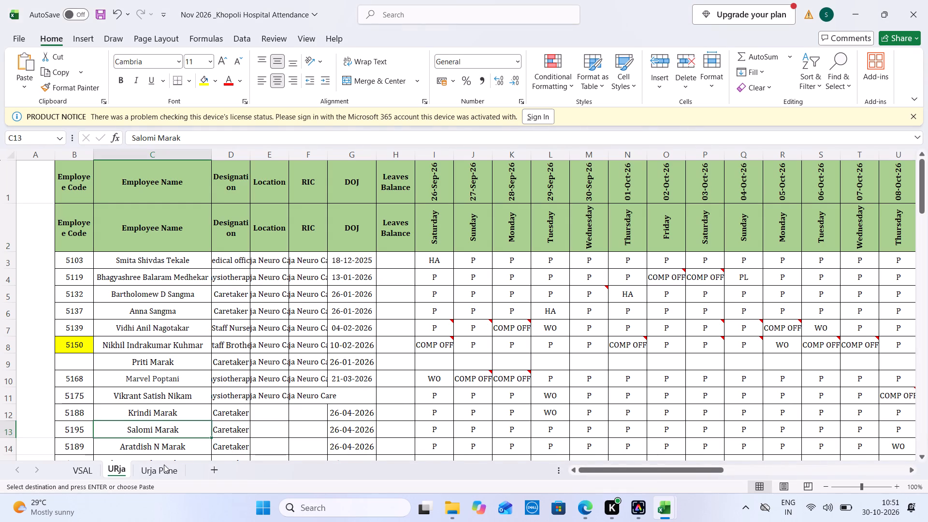
left_click(209, 471)
left_click_drag(209, 471, 14, 162)
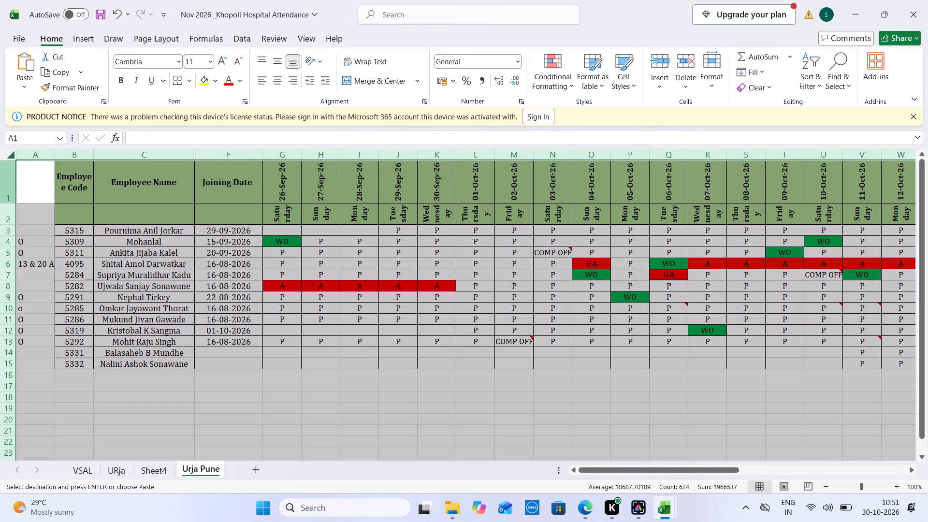
left_click(145, 463)
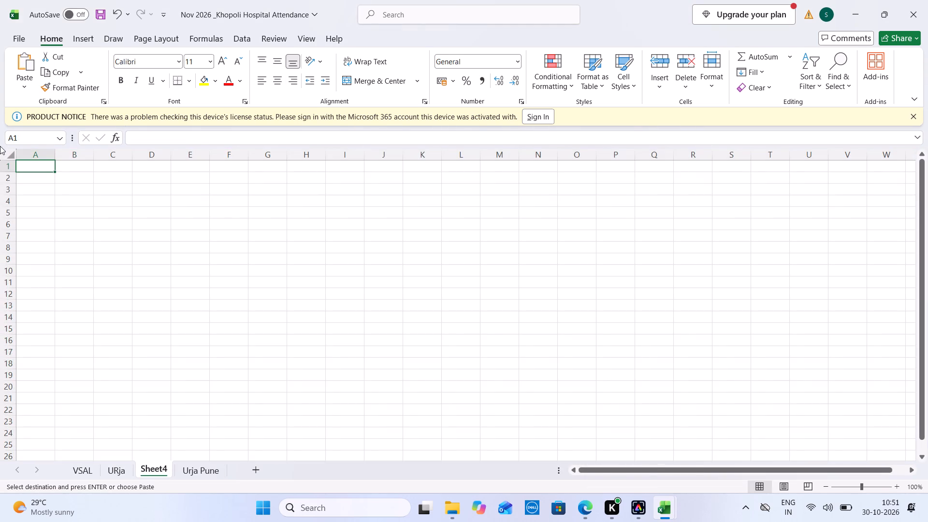
left_click(19, 156)
left_click(11, 157)
key("ctrl+v")
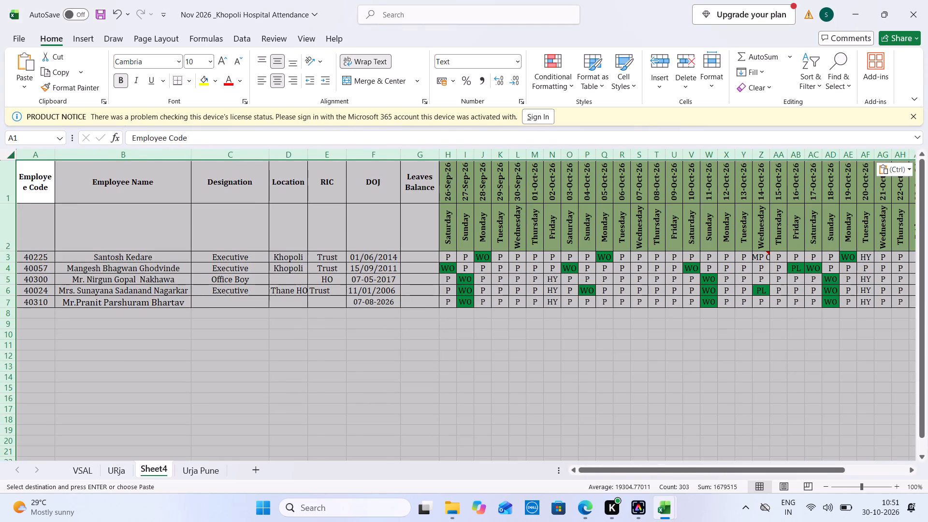
Copy the entire Sheet4 of the October 2026 workbook into another new sheet placed before Urja Pune in the Nov 2026 workbook.
key("ctrl+Tab")
left_click(281, 466)
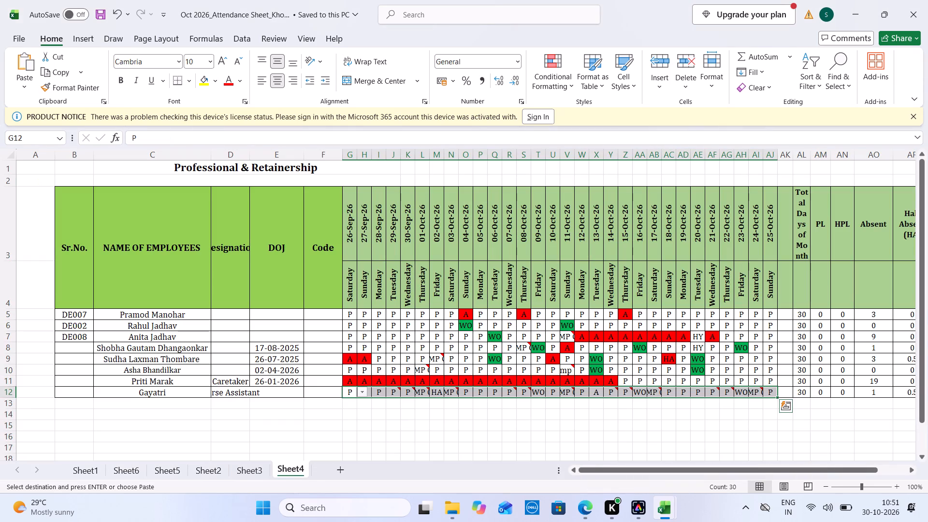
left_click(9, 157)
key("ctrl+c")
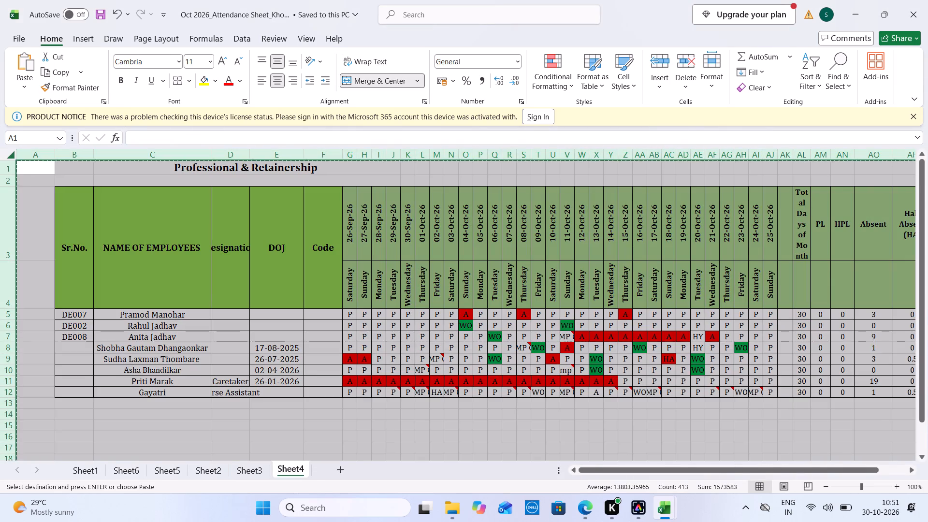
key("ctrl+Tab")
left_click(247, 466)
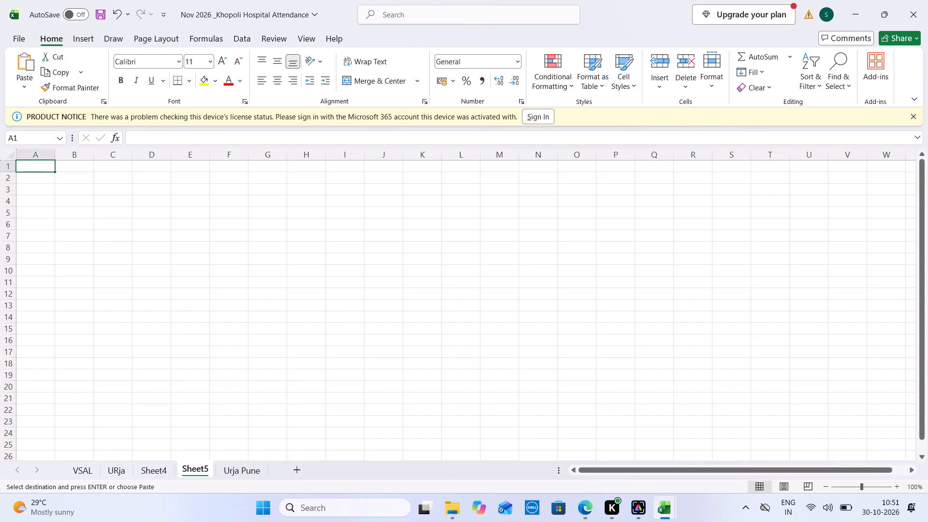
left_click(11, 159)
key("ctrl+v")
Close the October 2026 attendance workbook.
key("ctrl+Tab")
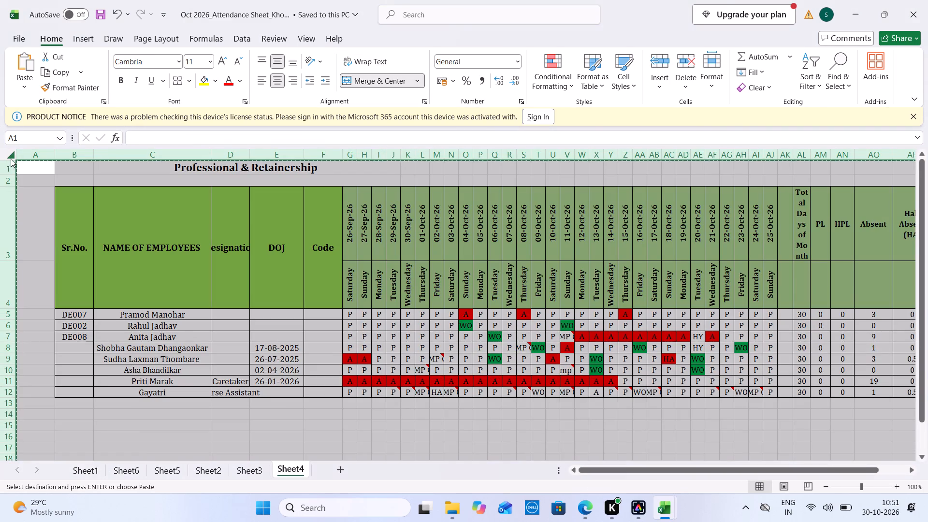
left_click(927, 0)
left_click(445, 304)
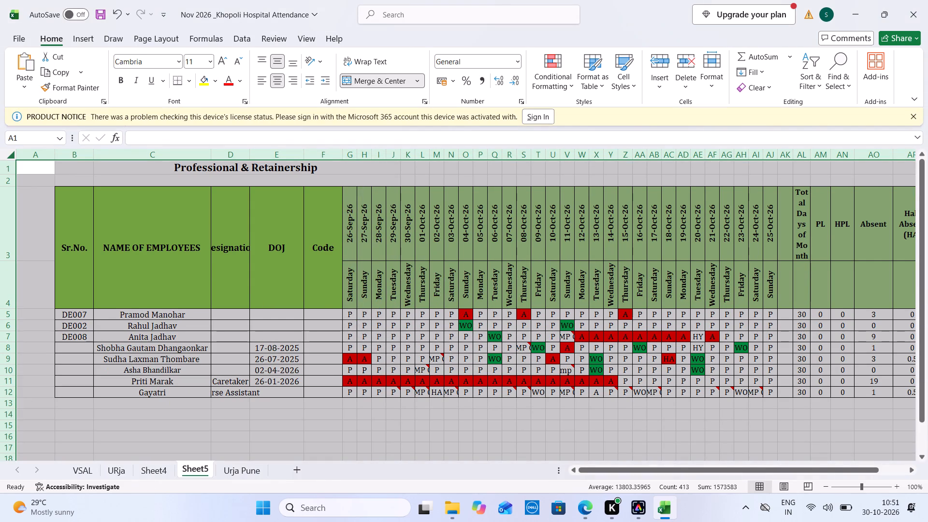
Delete the notes and clear the attendance entries in G5:AJ12 of the Professional & Retainership sheet.
left_click_drag(351, 313, 774, 391)
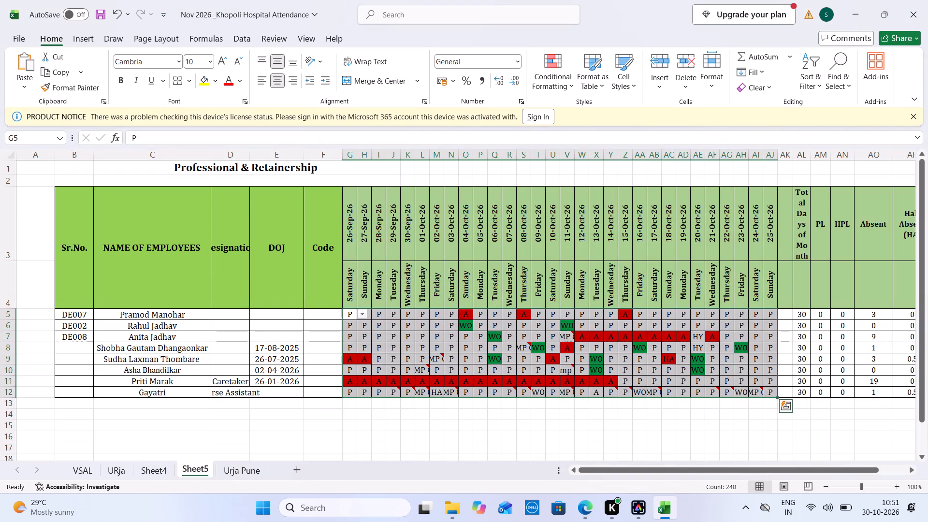
right_click(774, 391)
left_click(810, 391)
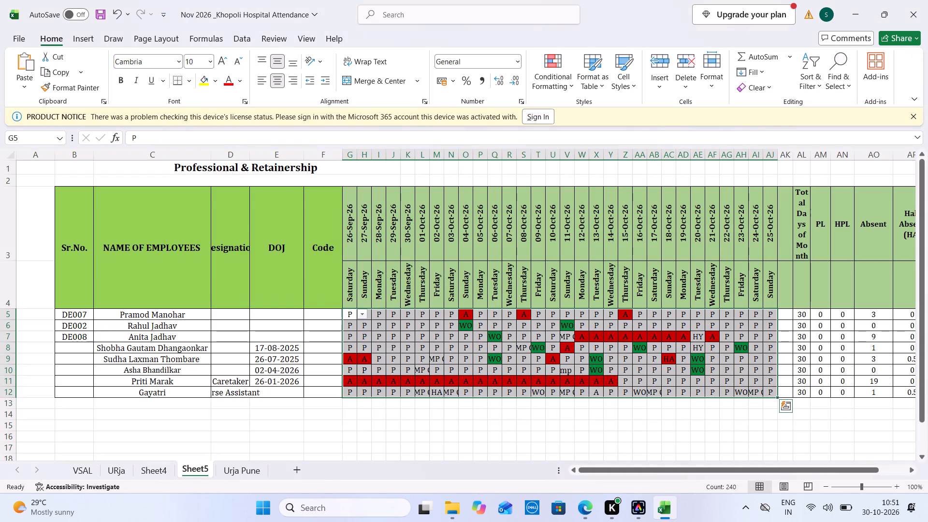
right_click(635, 349)
left_click(719, 262)
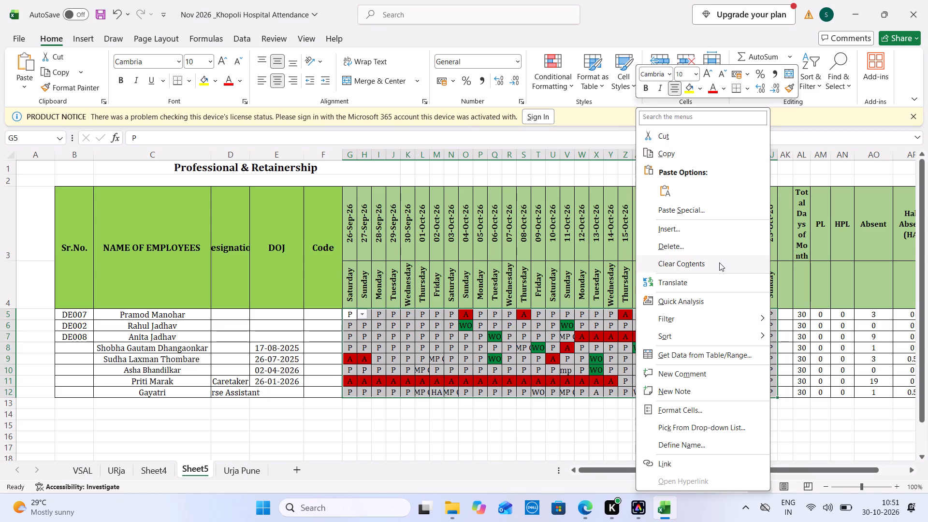
Set the first date heading in G3 to 26-10-2026 and the weekday below it to Monday.
left_click(348, 221)
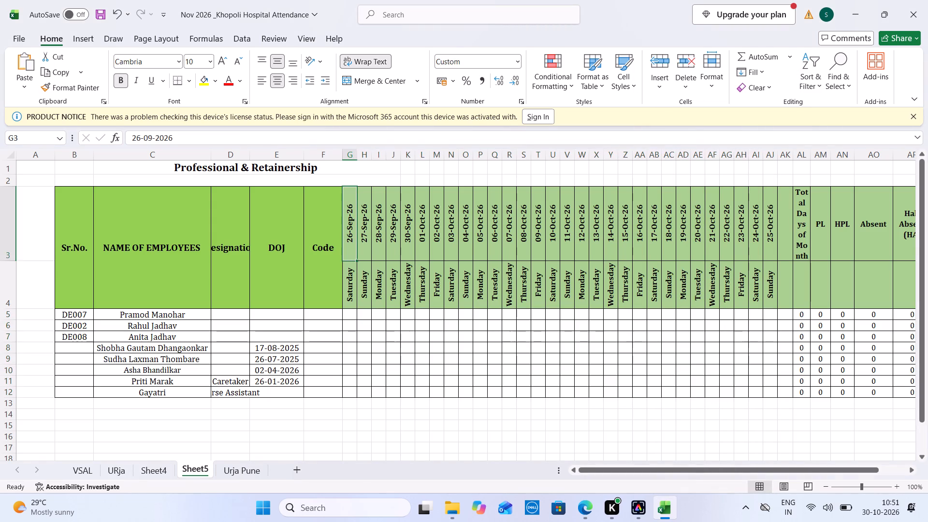
double_click(145, 135)
type("10")
left_click(452, 319)
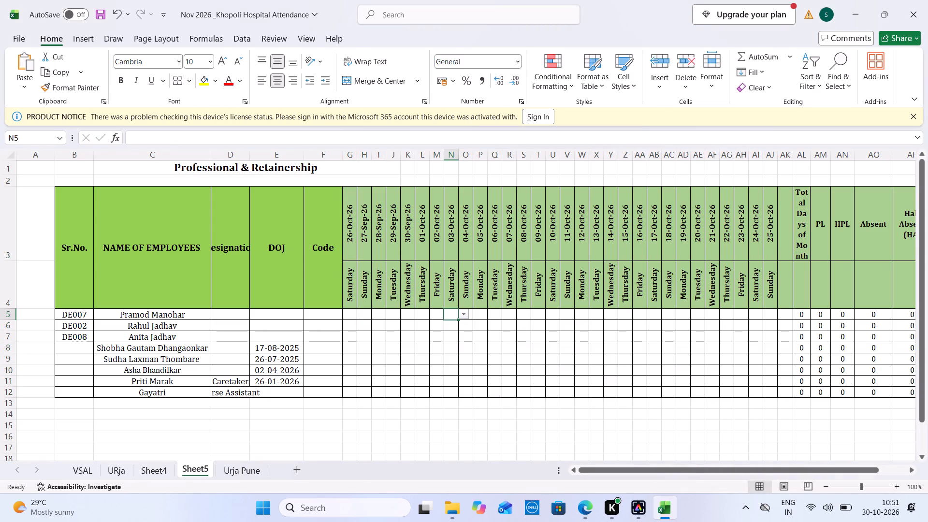
left_click(351, 285)
key("shift+m")
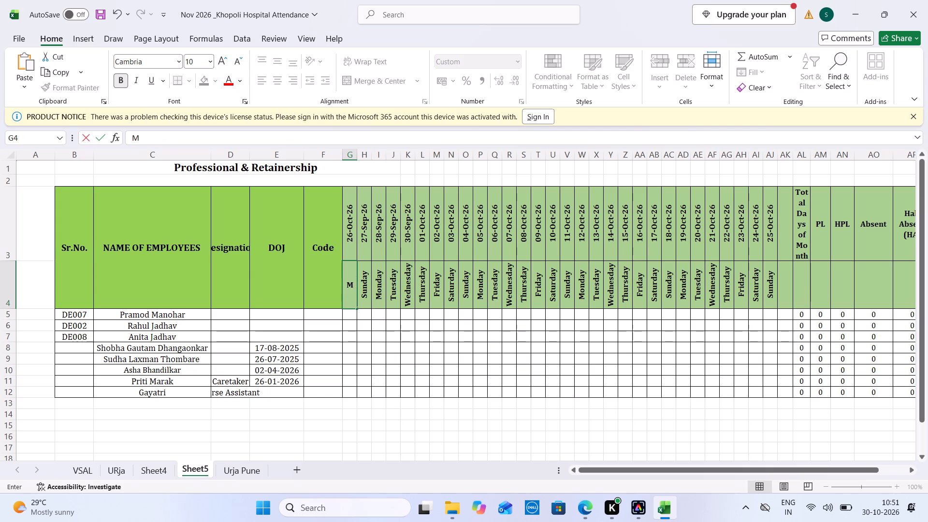
type("onday")
key("Tab")
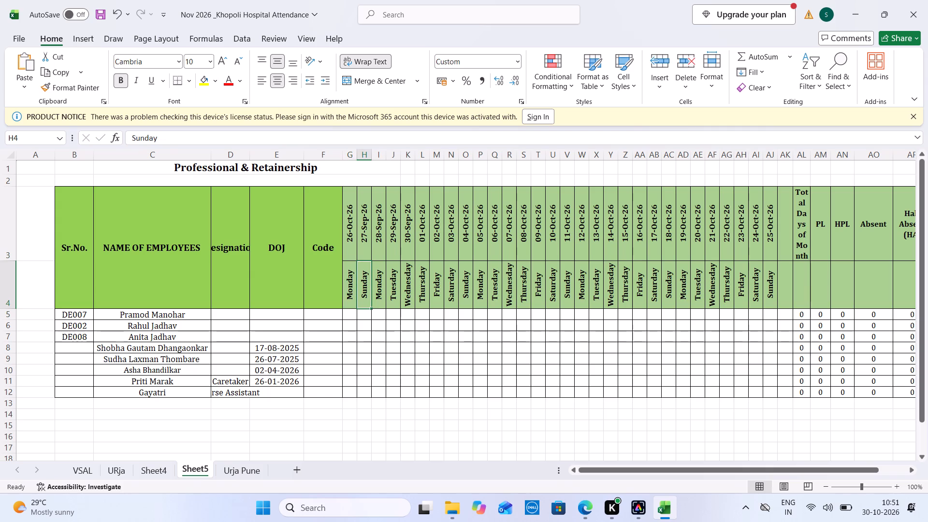
Fill the date and weekday headings across from column G to column AK, ending at 25-Nov-26, Wednesday.
left_click_drag(348, 243, 348, 295)
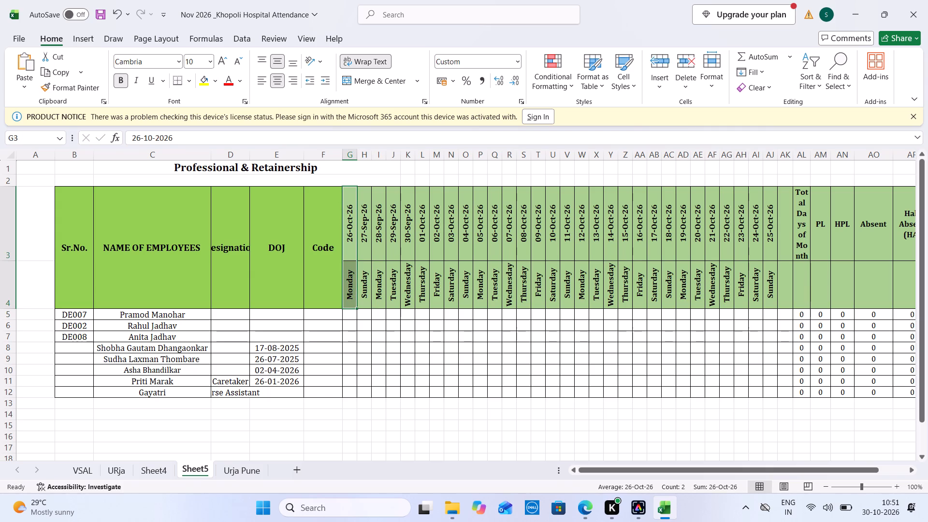
left_click_drag(356, 307, 785, 268)
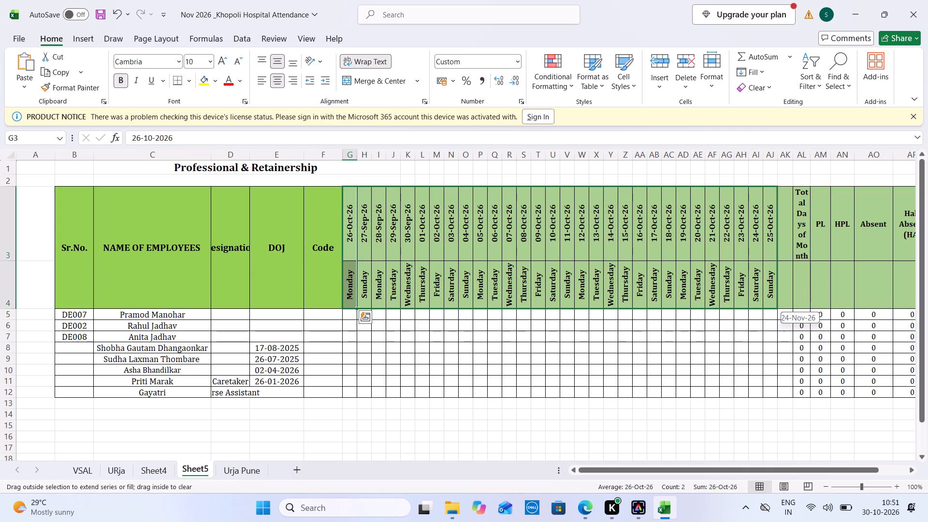
left_click_drag(785, 268, 789, 270)
Copy the filled date and weekday headings over the old ones on the Urja Pune sheet, starting at G1.
key("ctrl+c")
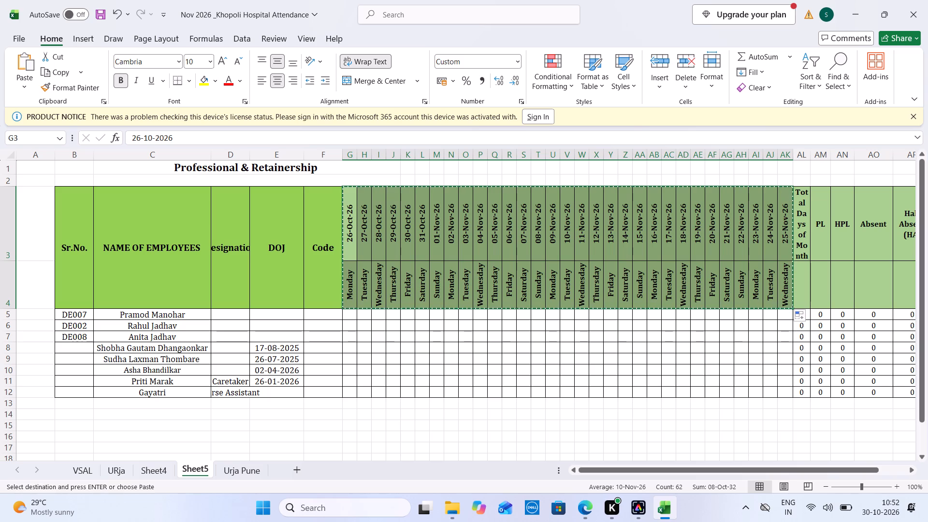
left_click(229, 471)
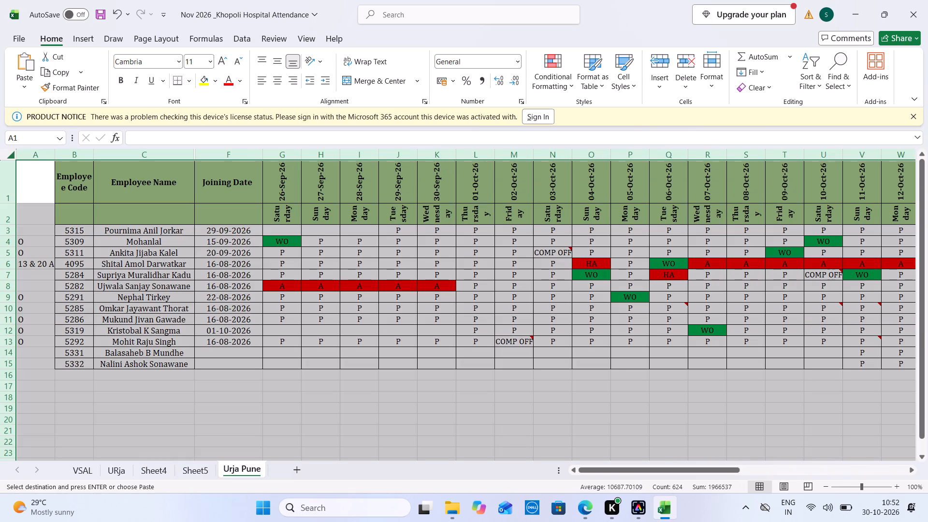
left_click(276, 186)
key("ctrl+v")
Clear the remarks in column A of the Urja Pune sheet, from row 4 to row 13.
left_click(34, 241)
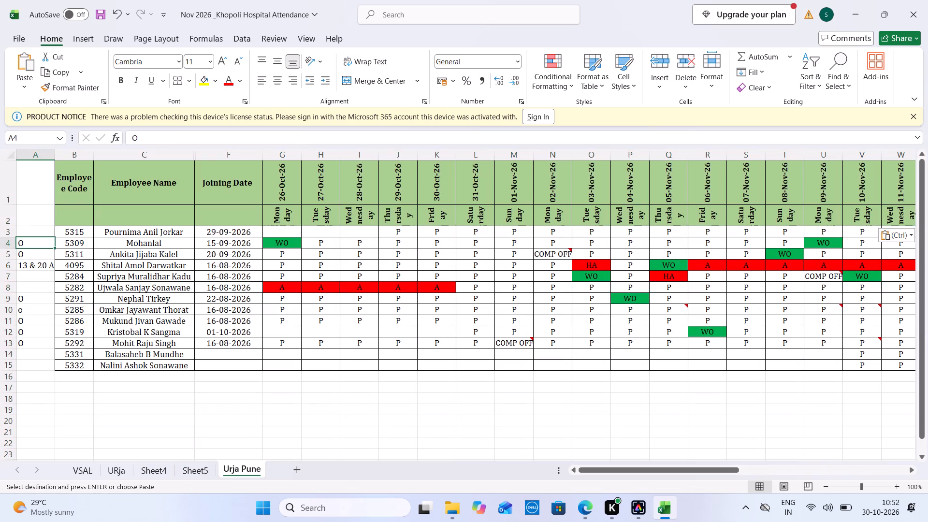
key("BackSpace")
key("Down")
key("BackSpace")
key("Down")
key("BackSpace")
key("Down")
key("BackSpace")
key("Down")
key("Down")
key("BackSpace")
key("Down")
key("BackSpace")
key("Down")
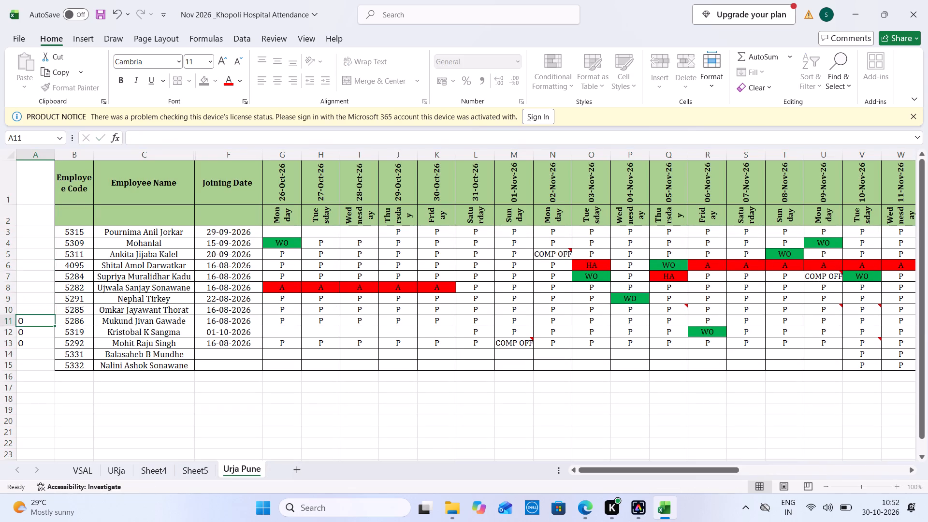
key("BackSpace")
key("Down")
key("BackSpace")
key("Down")
key("BackSpace")
left_click(274, 239)
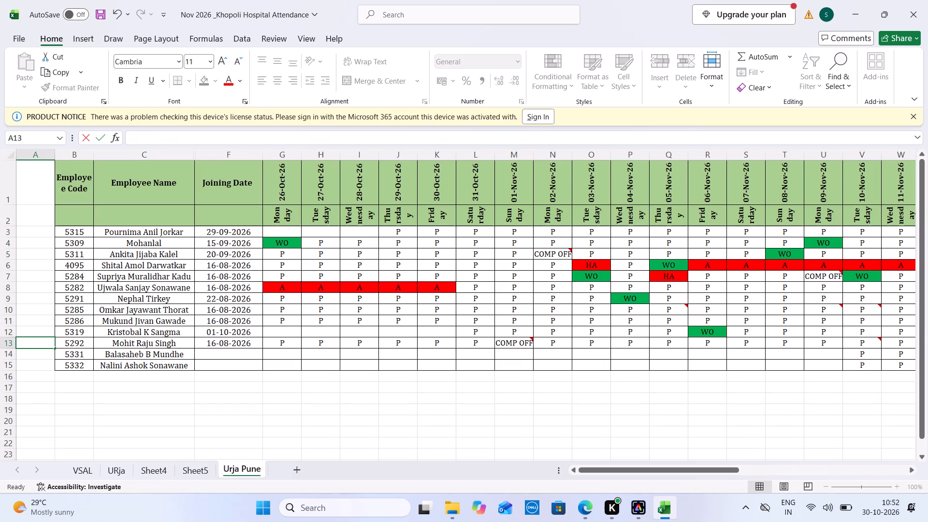
Delete the notes and clear the daily attendance entries in rows 3 to 15 of the Urja Pune sheet.
left_click_drag(289, 230, 927, 363)
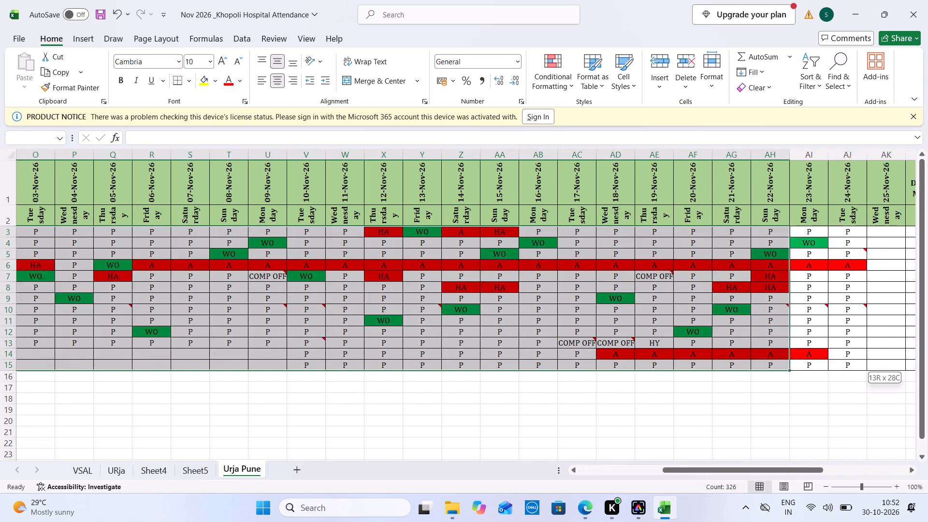
left_click_drag(927, 363, 665, 365)
right_click(665, 365)
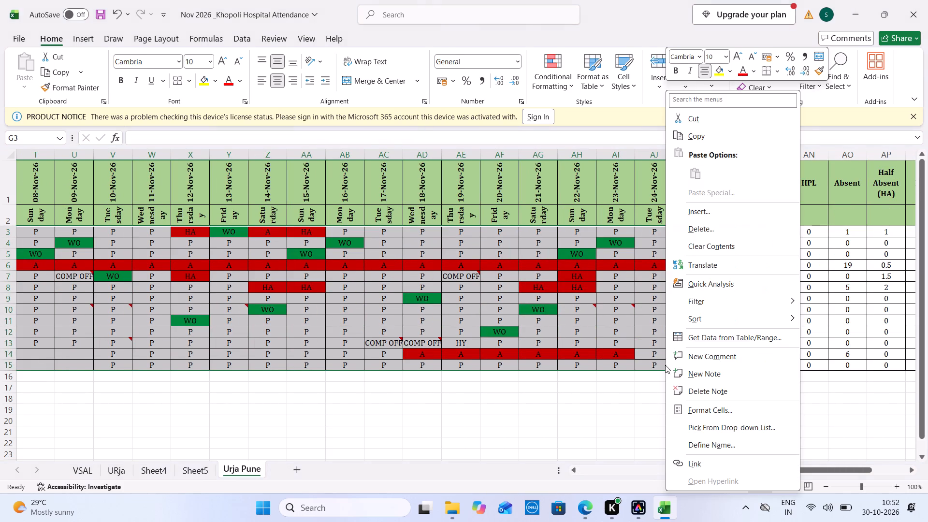
left_click(739, 389)
right_click(622, 335)
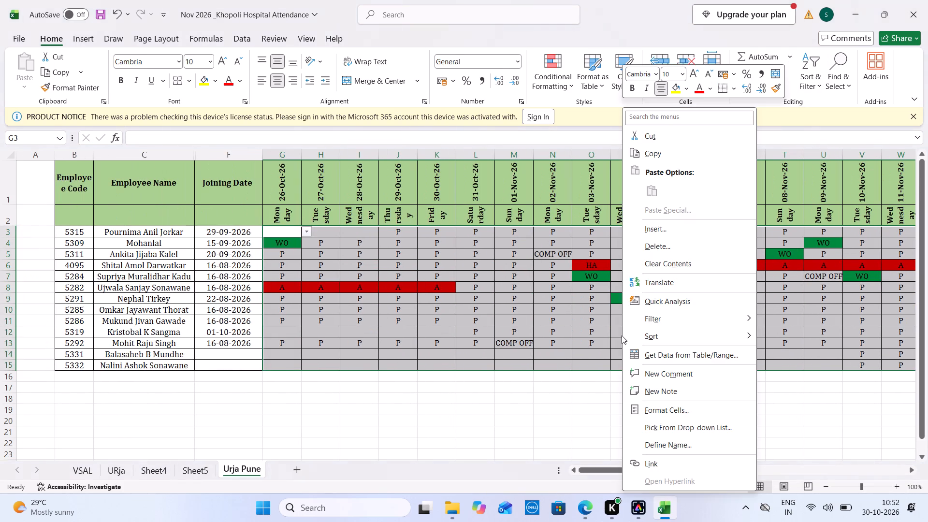
left_click(711, 264)
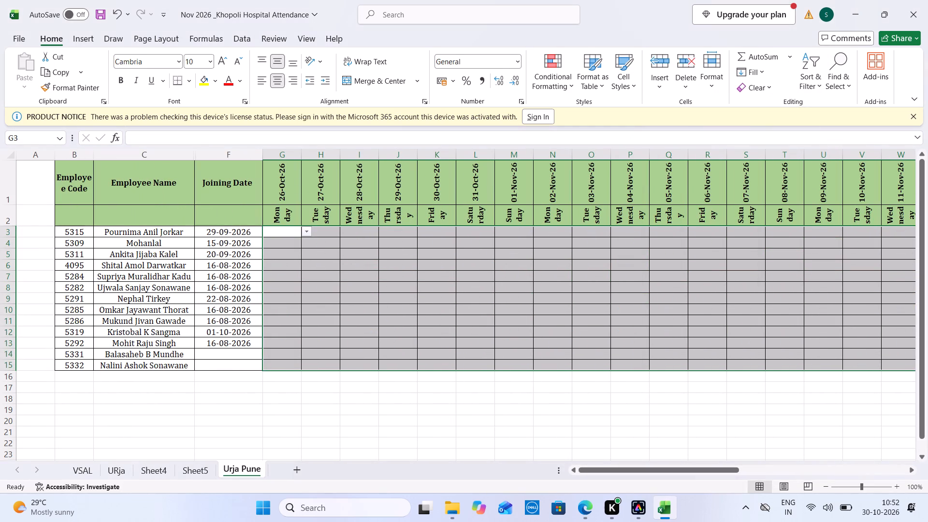
Copy the date and weekday headings from Sheet5 over the old ones on the VSAL sheet, starting at K1.
left_click(84, 470)
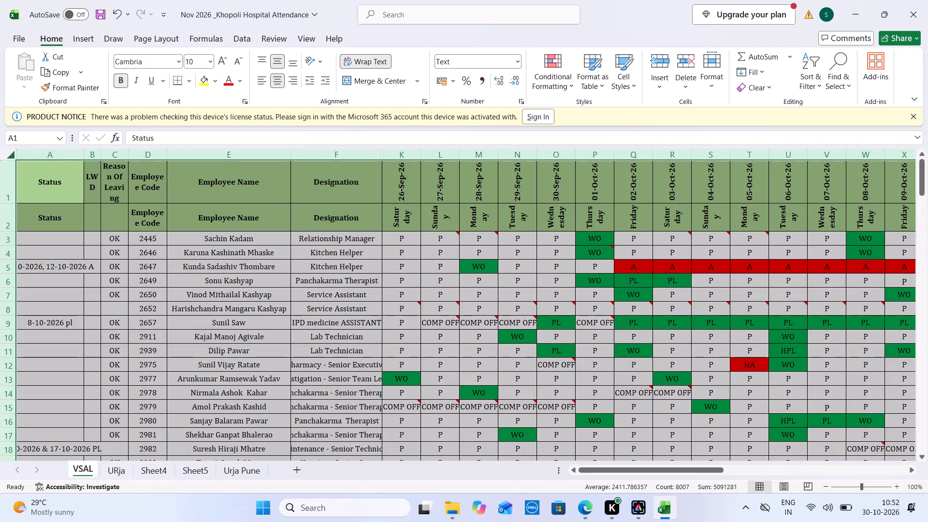
left_click(121, 469)
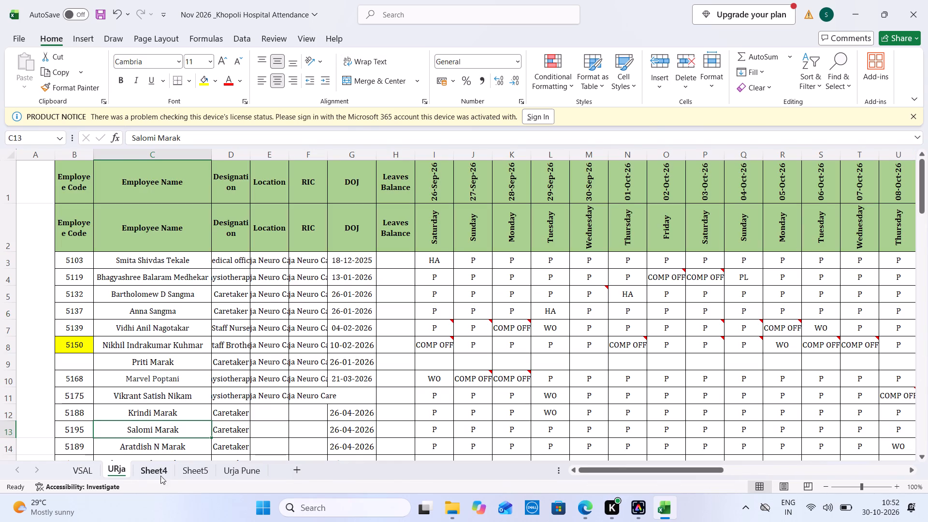
left_click(163, 472)
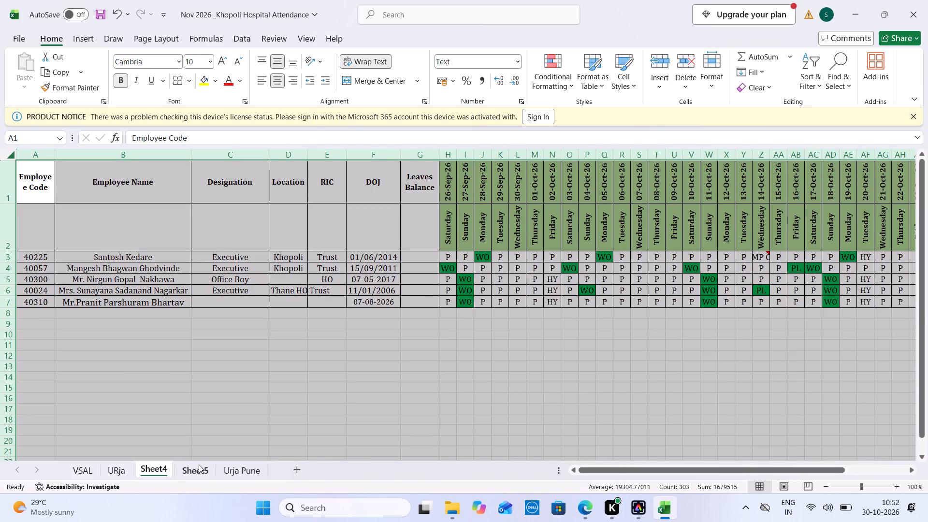
left_click(199, 464)
key("ctrl+c")
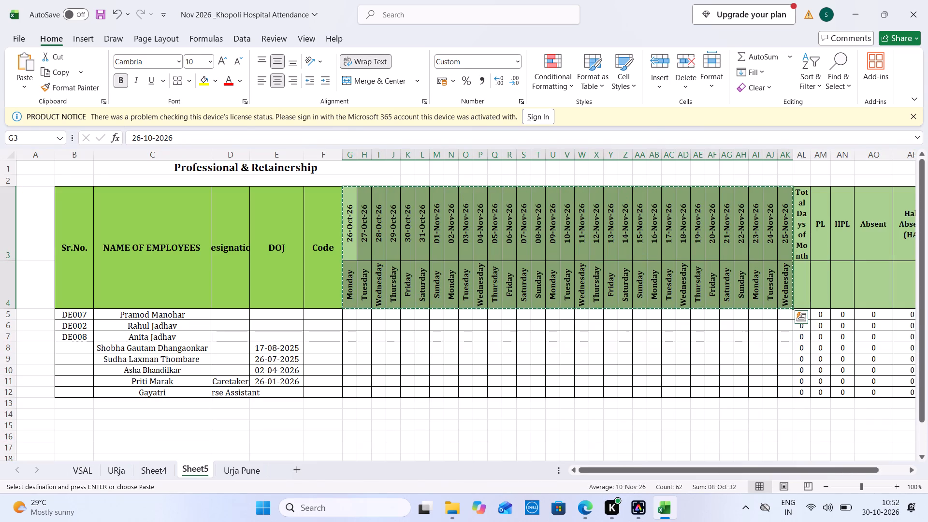
left_click(81, 469)
left_click(397, 193)
key("ctrl+v")
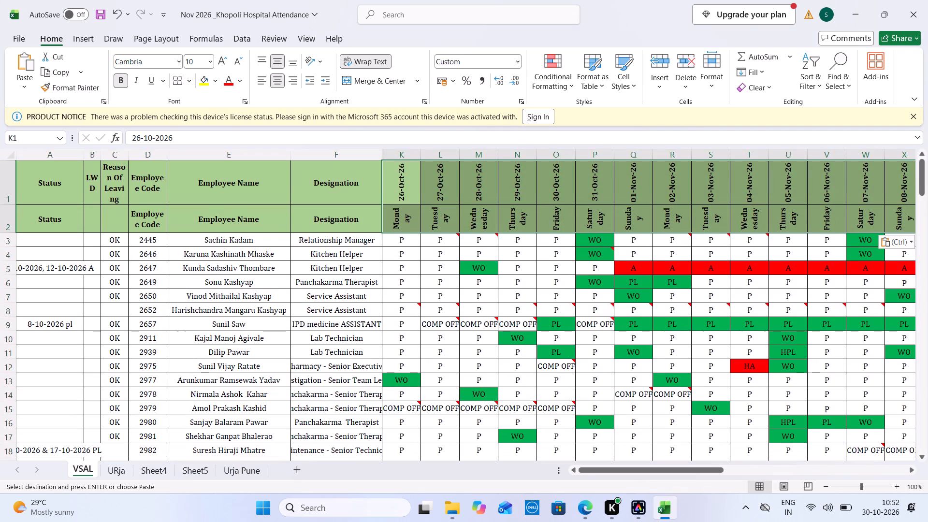
Clear the remarks in the Status column of the VSAL sheet, from row 5 to row 172.
left_click_drag(53, 266, 50, 521)
right_click(46, 397)
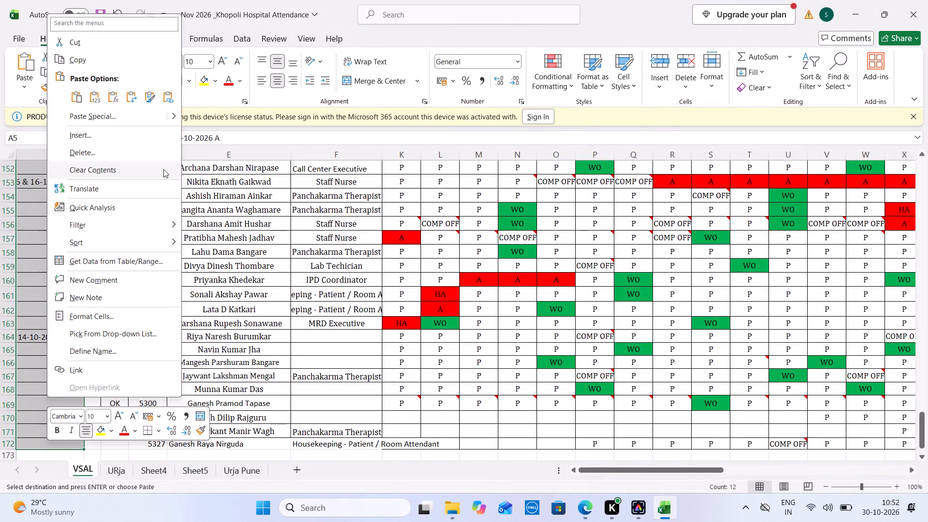
left_click(163, 169)
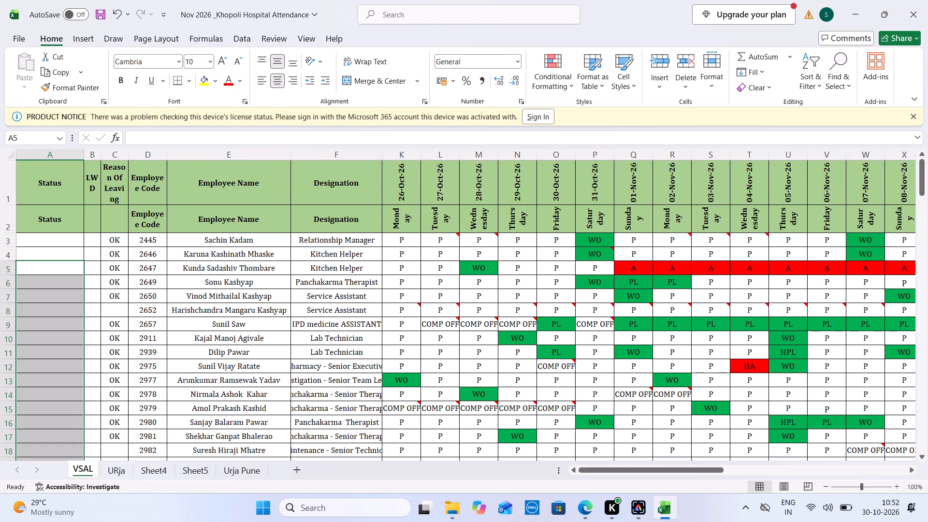
Delete the notes and clear the daily attendance entries in K3 to AN172 of the VSAL sheet.
left_click_drag(411, 242, 927, 450)
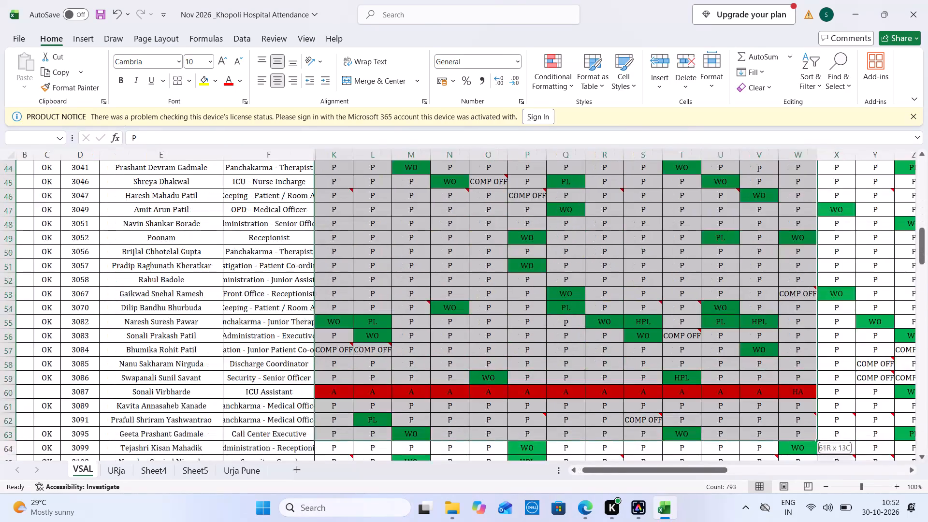
left_click_drag(927, 450, 658, 493)
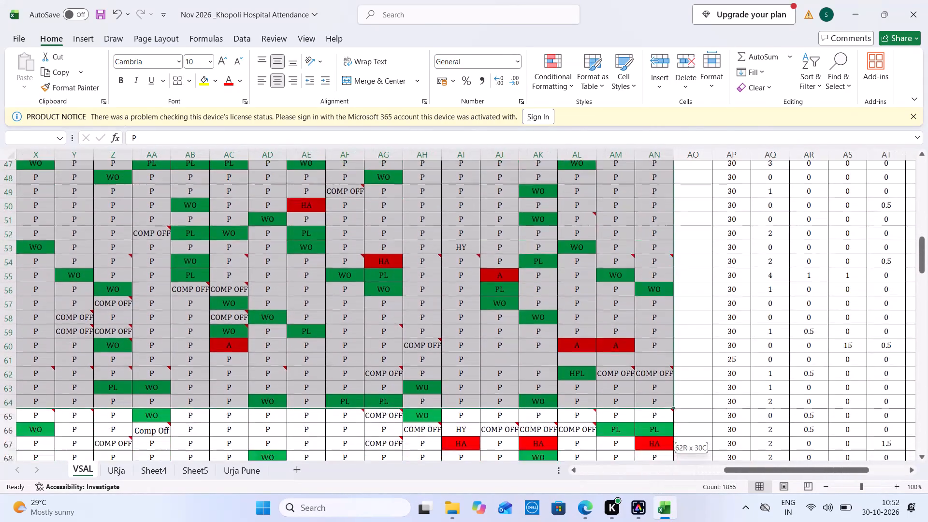
left_click_drag(658, 493, 695, 521)
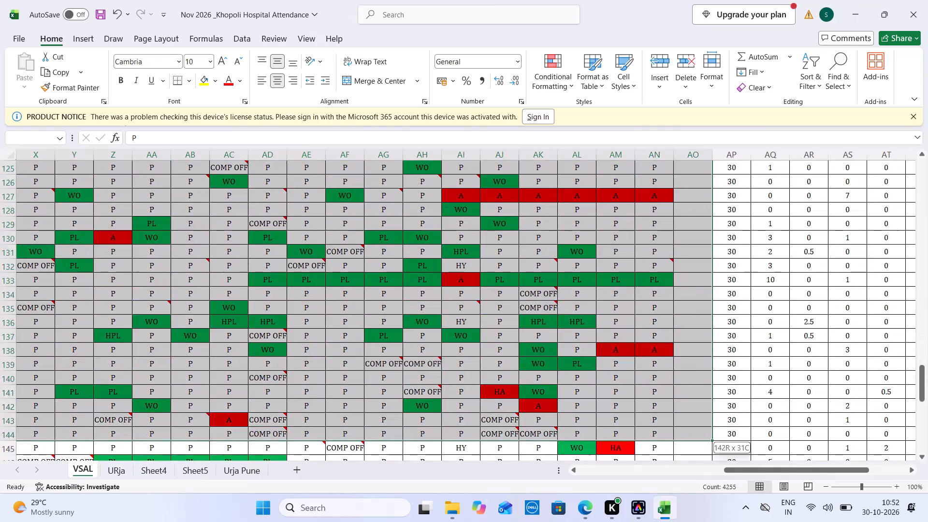
left_click_drag(695, 521, 653, 445)
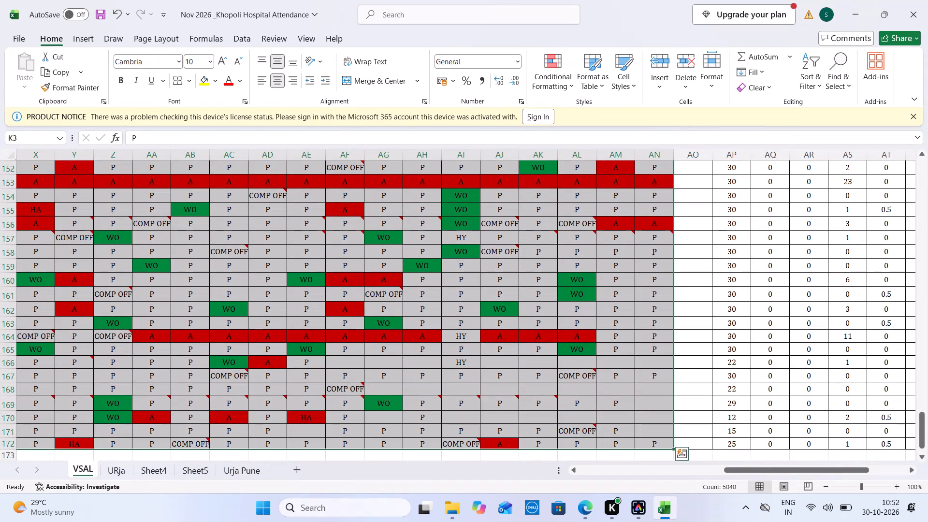
right_click(653, 445)
left_click(731, 348)
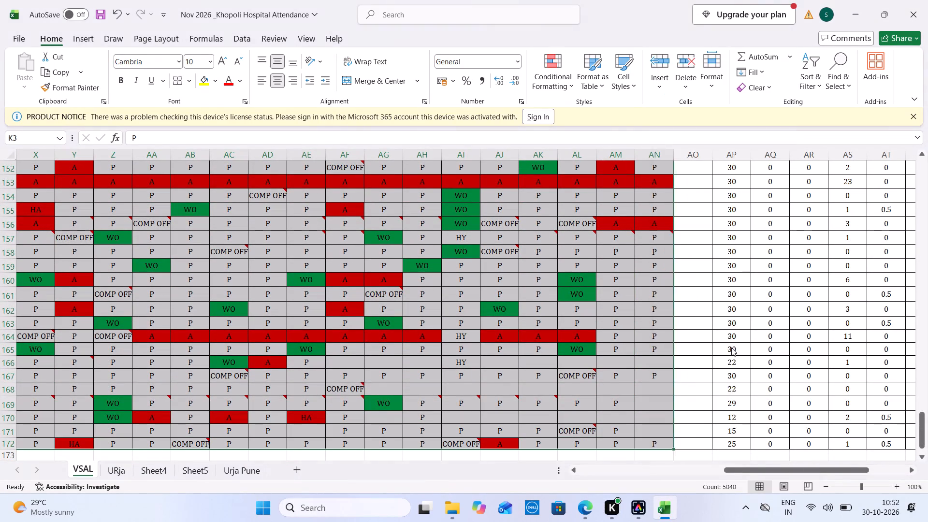
right_click(580, 301)
left_click(616, 281)
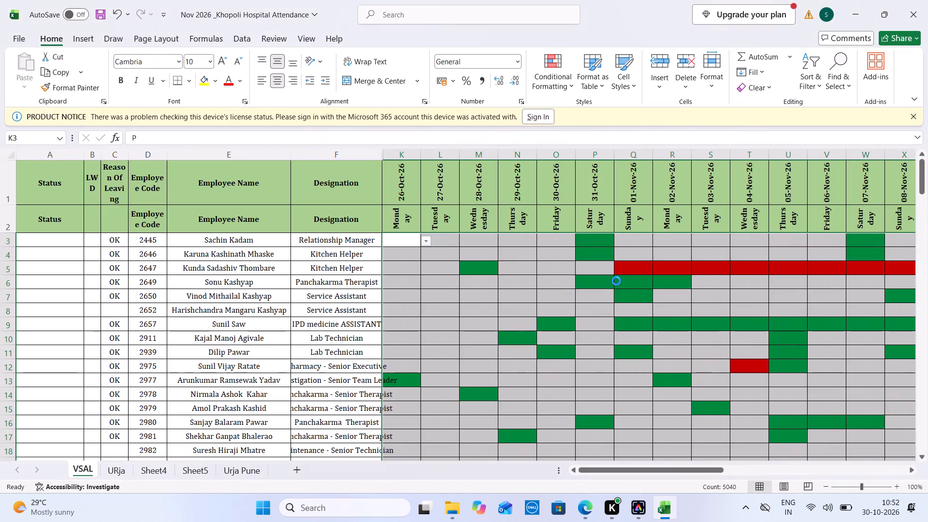
Clear the OK entries in the Reason Of Leaving column of the VSAL sheet from row 3 down, and save the workbook.
left_click_drag(113, 240, 113, 521)
right_click(104, 398)
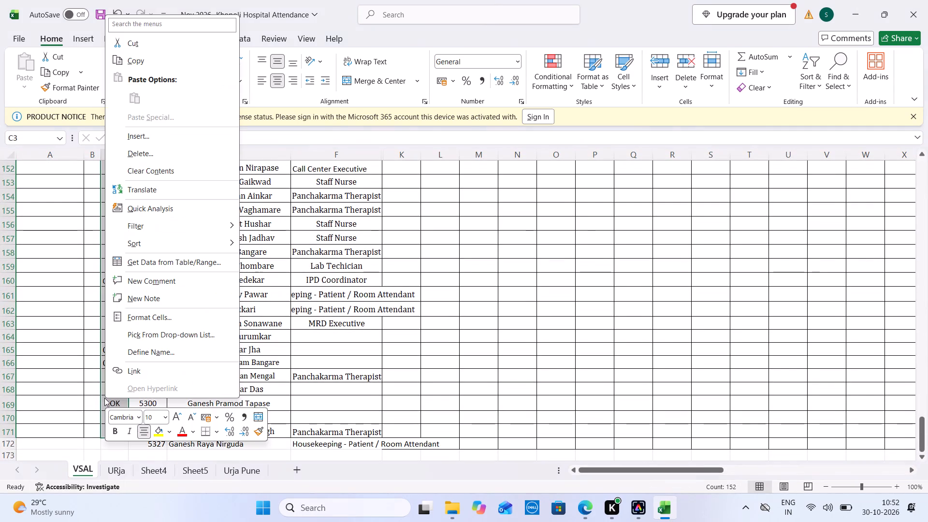
left_click(216, 174)
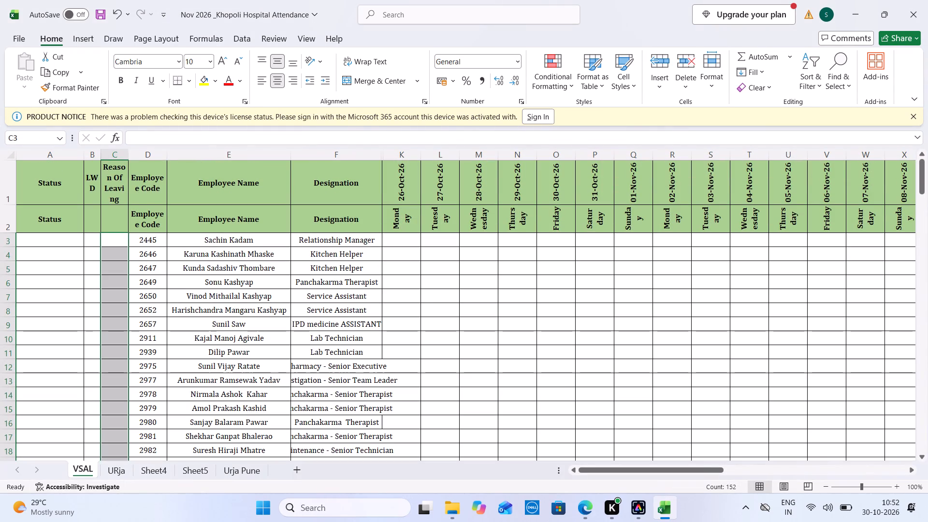
key("ctrl+s")
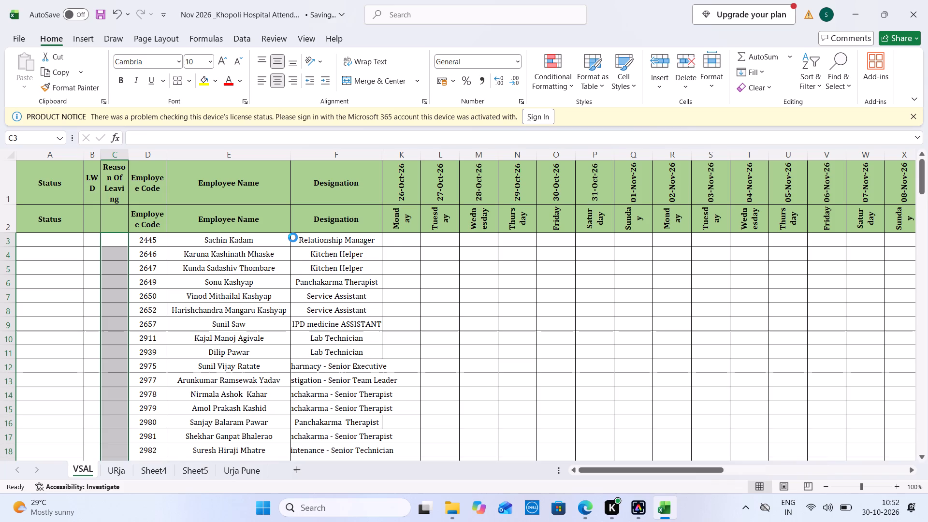
Rename Sheet5 as Professional and Sheet4 as Trust.
left_click(115, 473)
left_click(161, 467)
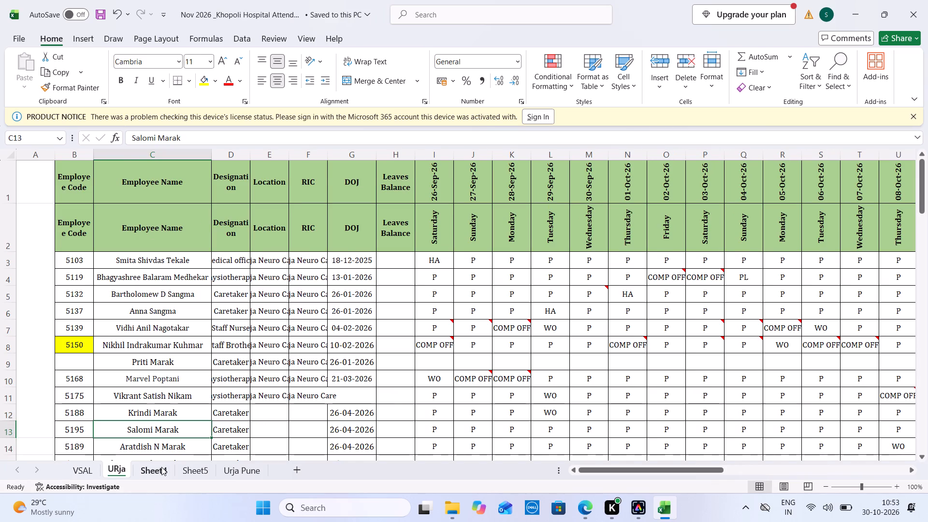
left_click(200, 469)
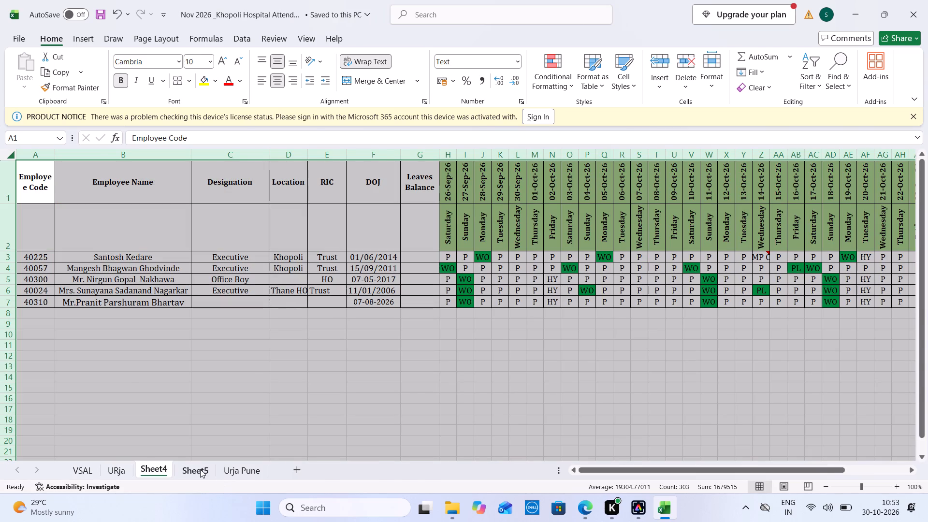
double_click(200, 469)
type("Professional")
double_click(162, 468)
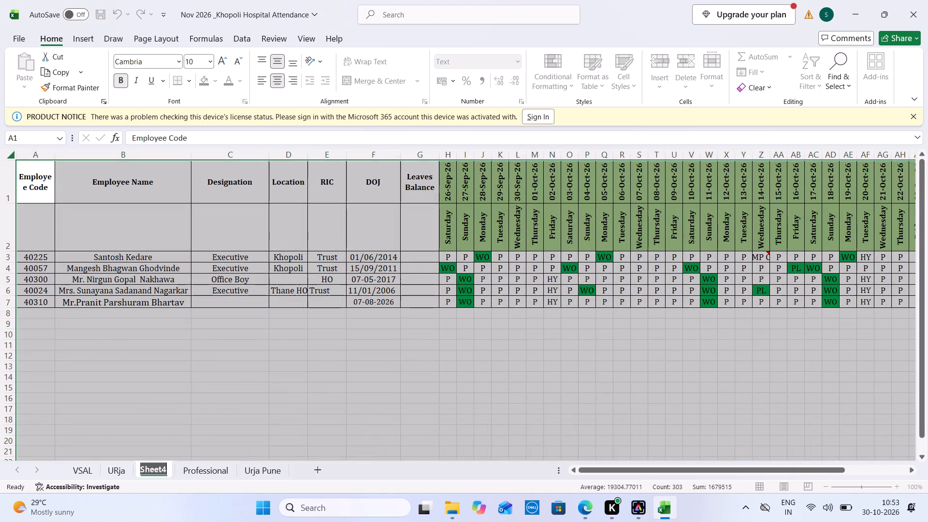
type("Trust")
Copy the 26-Oct-26 to 25-Nov-26 date and weekday headings from Urja Pune over the old ones on the Trust sheet, starting at H1.
left_click(249, 466)
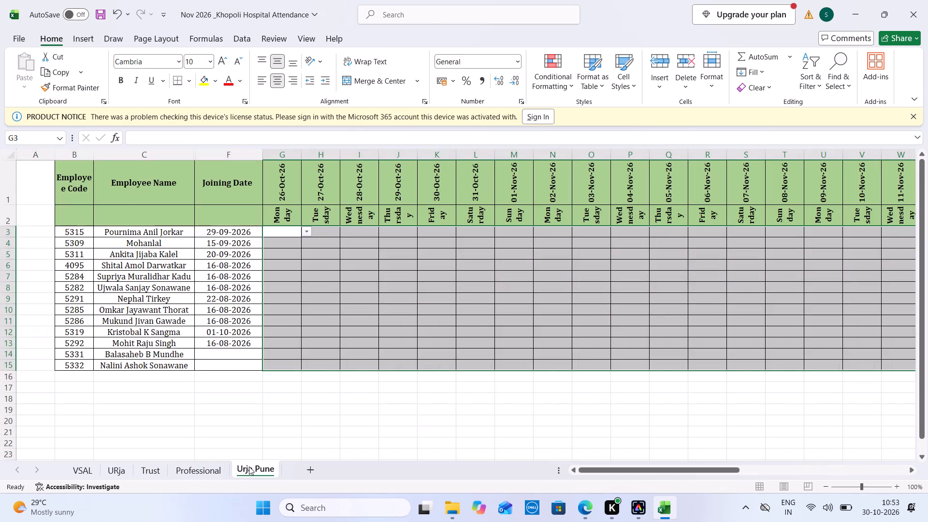
left_click_drag(275, 182, 881, 219)
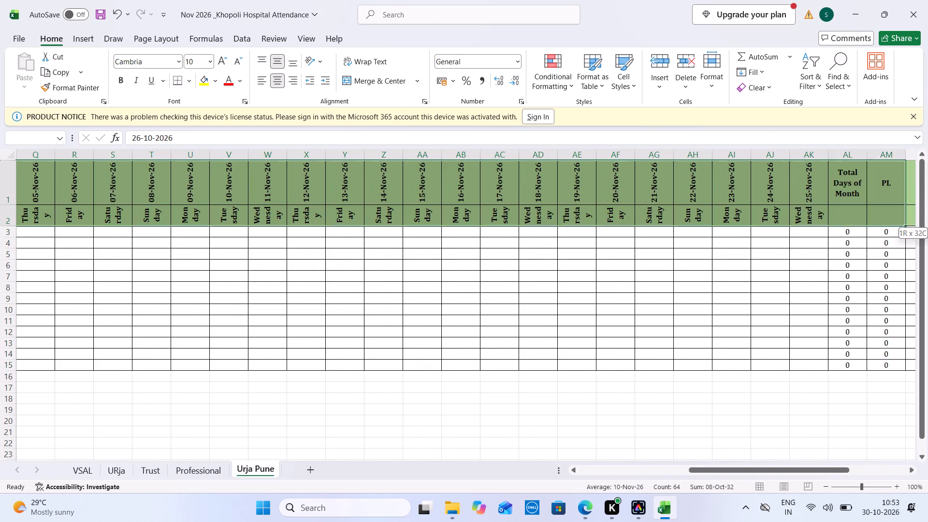
left_click_drag(881, 219, 809, 219)
key("ctrl+c")
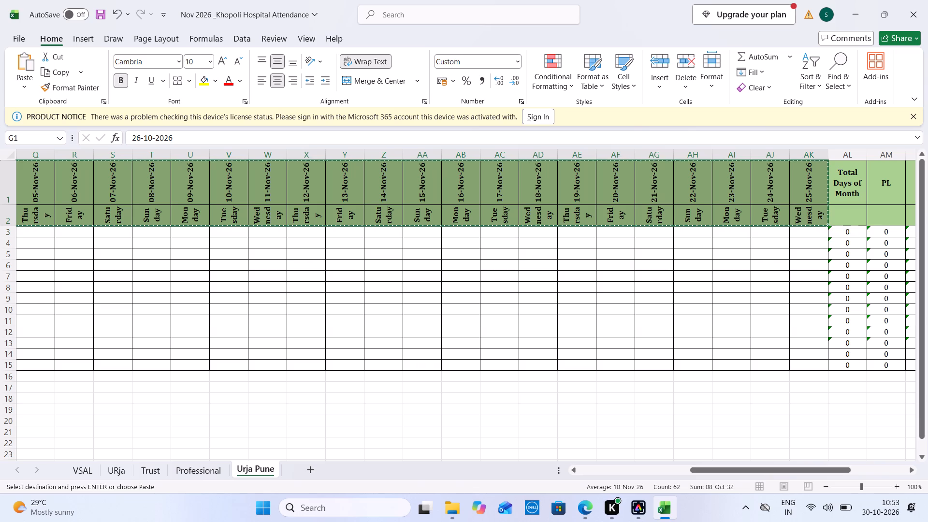
left_click(205, 471)
left_click(153, 473)
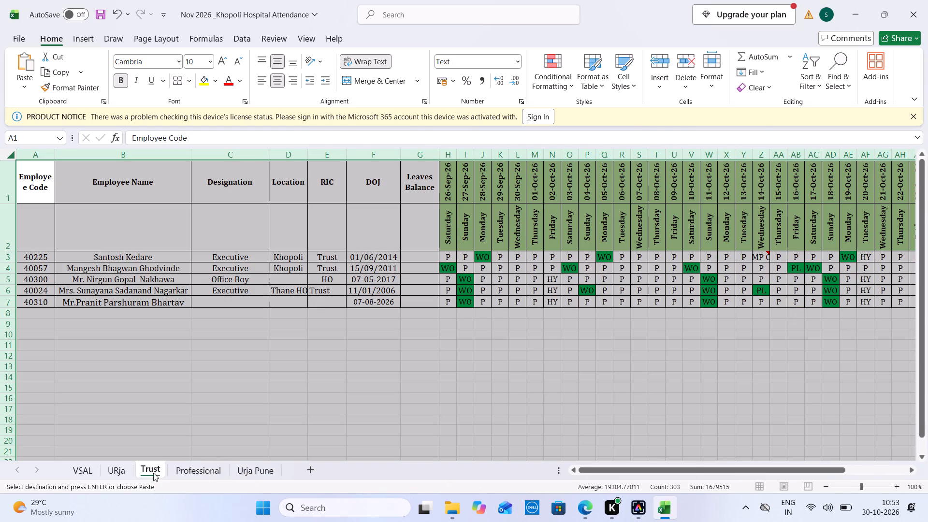
left_click_drag(437, 191, 446, 191)
left_click(446, 191)
key("ctrl+v")
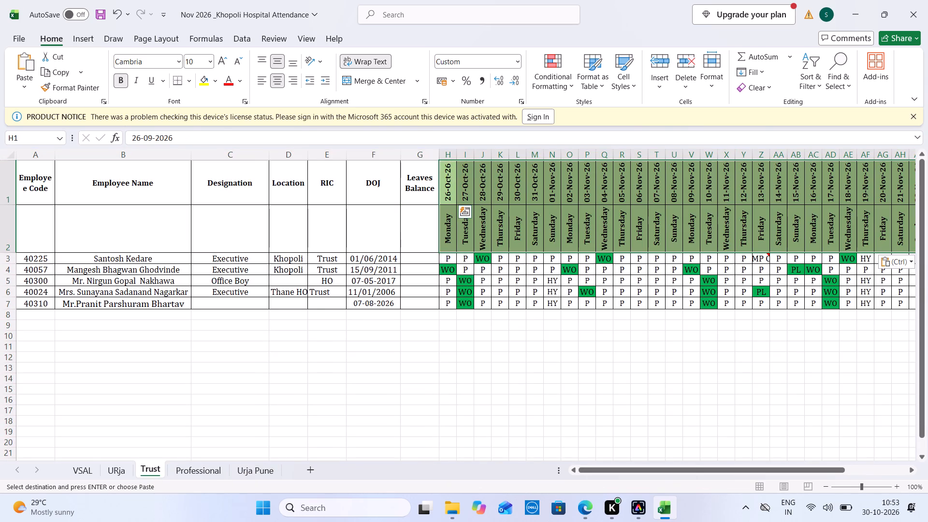
Paste the copied date and weekday headings over the old ones on the URja sheet, starting at I1.
left_click(113, 471)
left_click(445, 192)
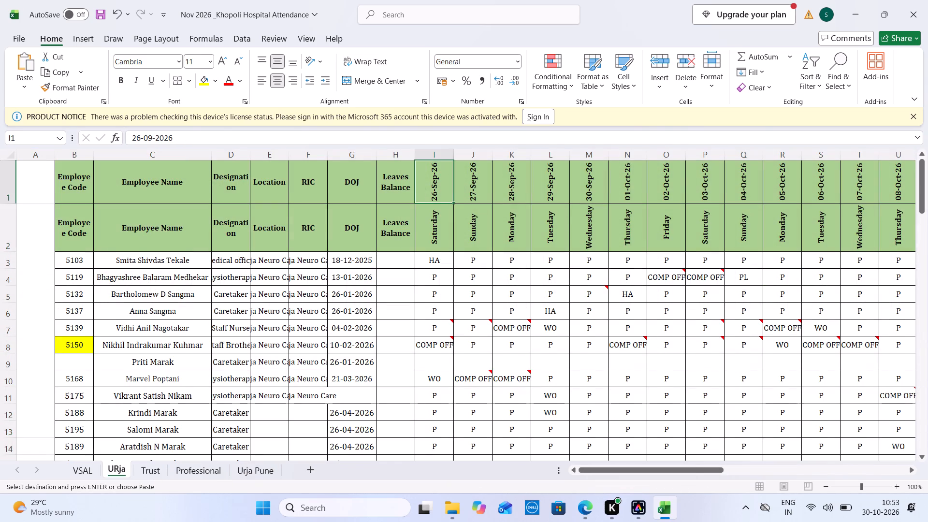
key("ctrl+v")
Delete the notes and clear the daily attendance entries in H3 to AK7 of the Trust sheet, and save the workbook.
left_click(86, 464)
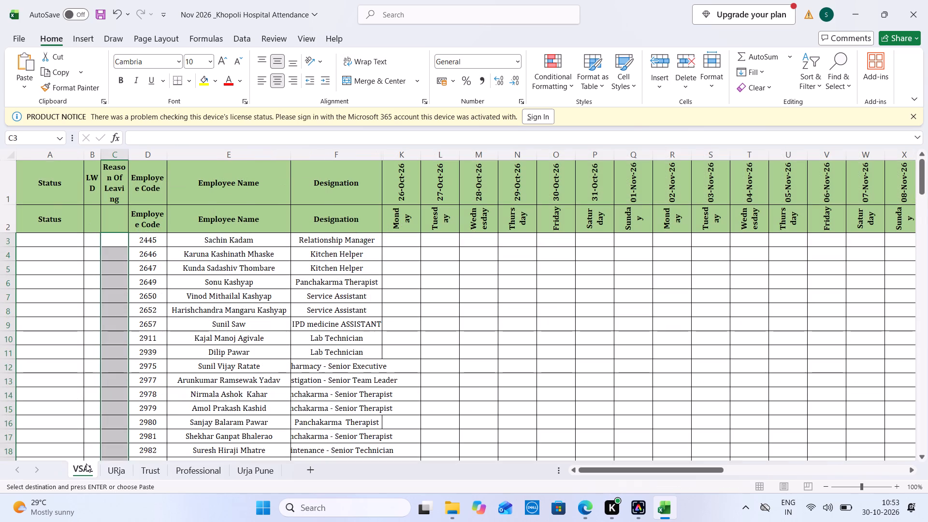
left_click(139, 469)
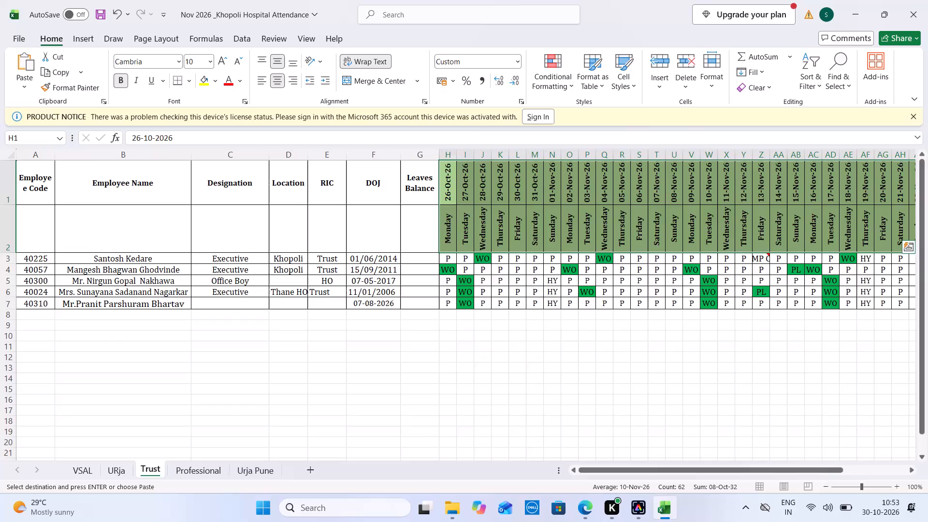
left_click_drag(452, 260, 919, 284)
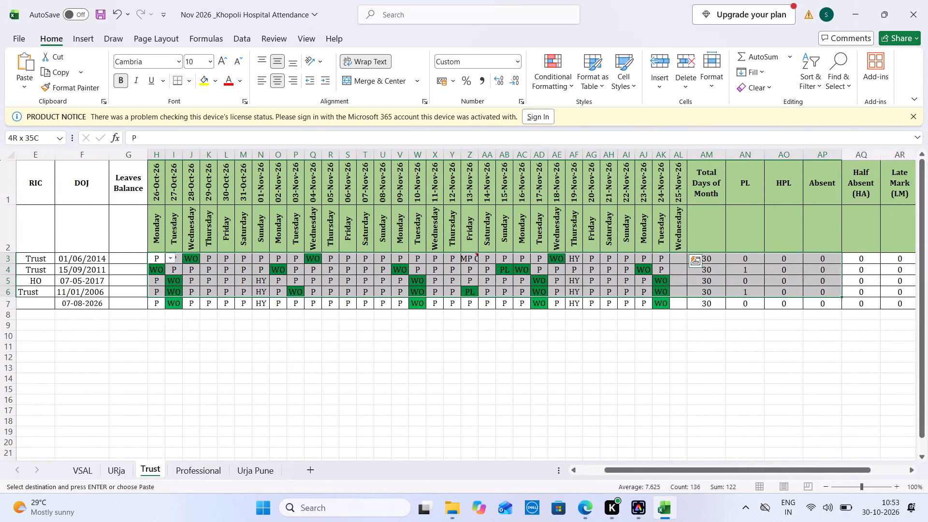
left_click_drag(919, 284, 665, 306)
right_click(665, 306)
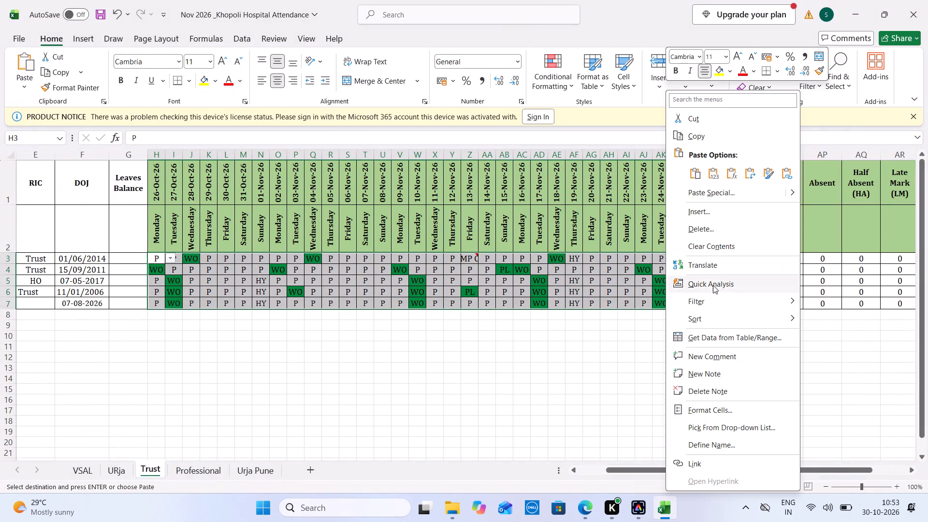
left_click(701, 391)
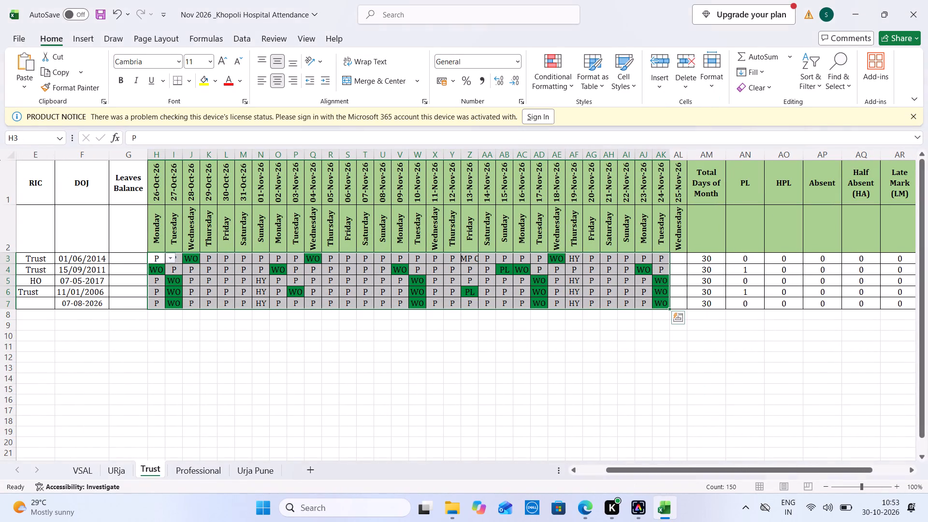
right_click(575, 288)
left_click(642, 264)
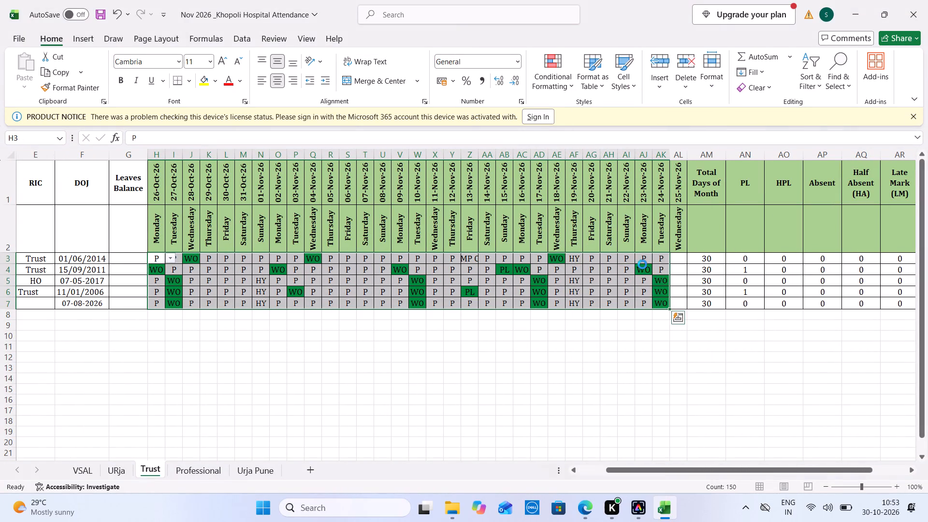
key("ctrl+s")
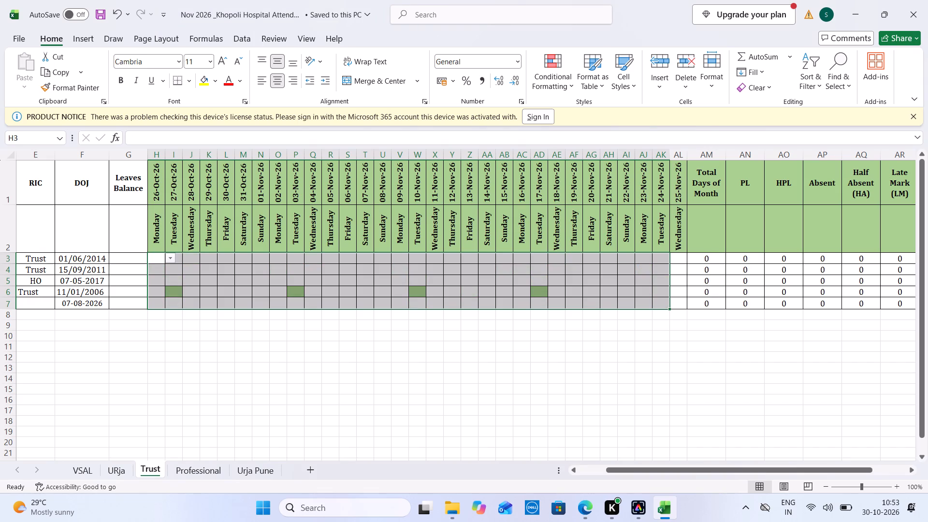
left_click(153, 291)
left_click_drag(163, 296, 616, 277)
Delete the notes and clear the daily attendance entries in I3 to AM29 of the URja sheet.
left_click(111, 475)
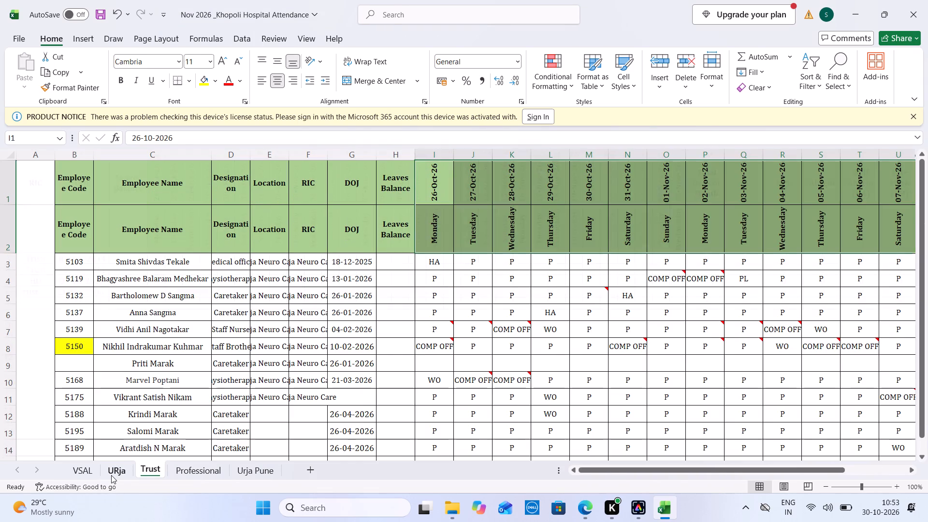
left_click_drag(432, 261, 773, 521)
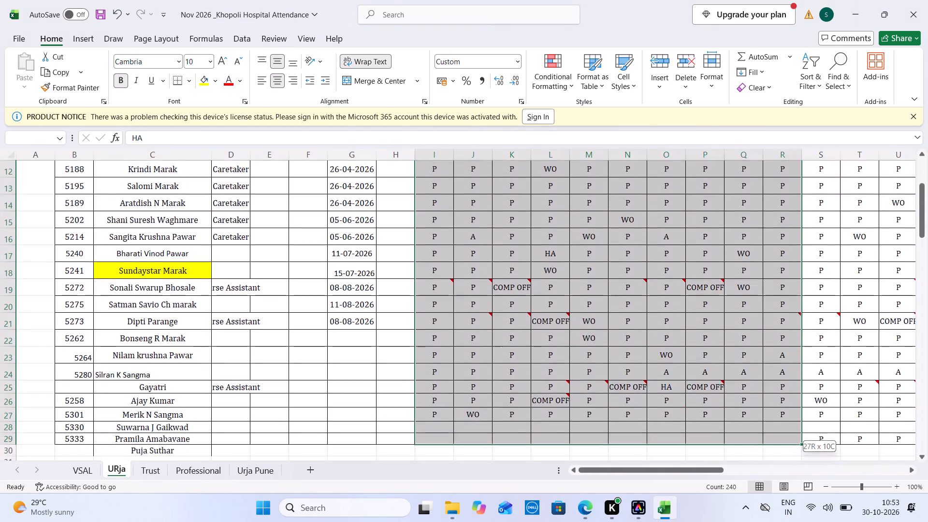
left_click_drag(773, 521, 733, 422)
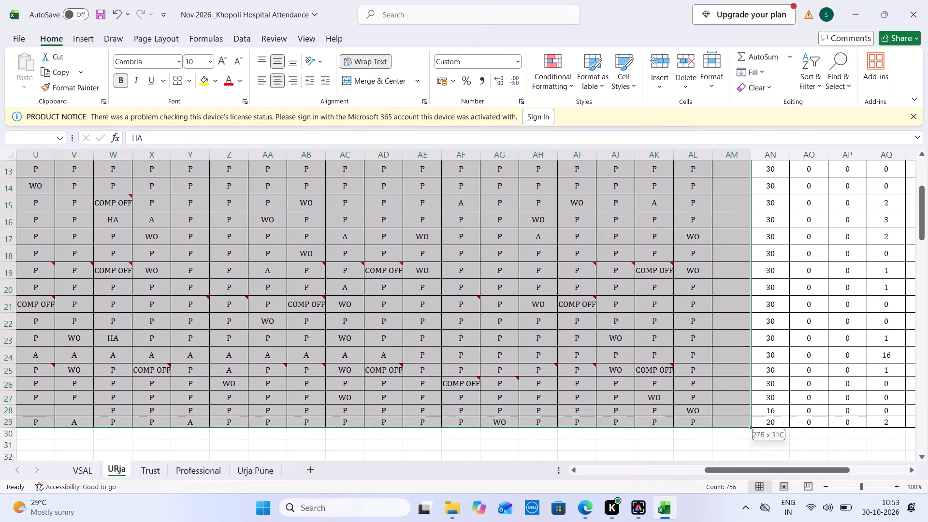
left_click_drag(733, 422, 713, 424)
right_click(713, 424)
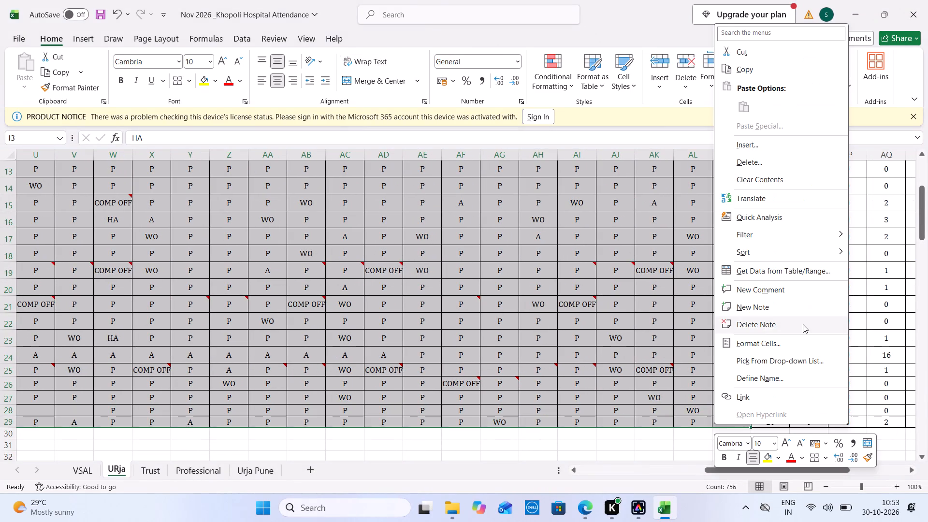
left_click(803, 324)
right_click(623, 322)
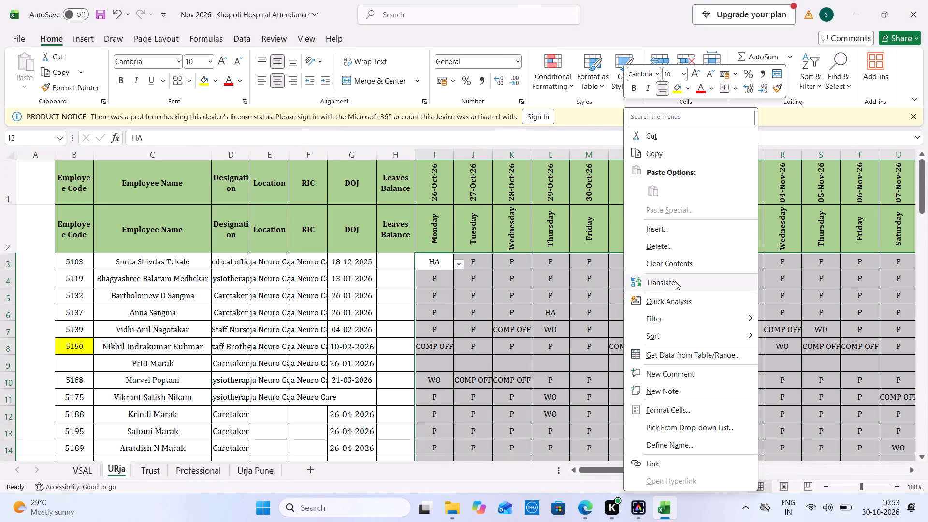
left_click(696, 258)
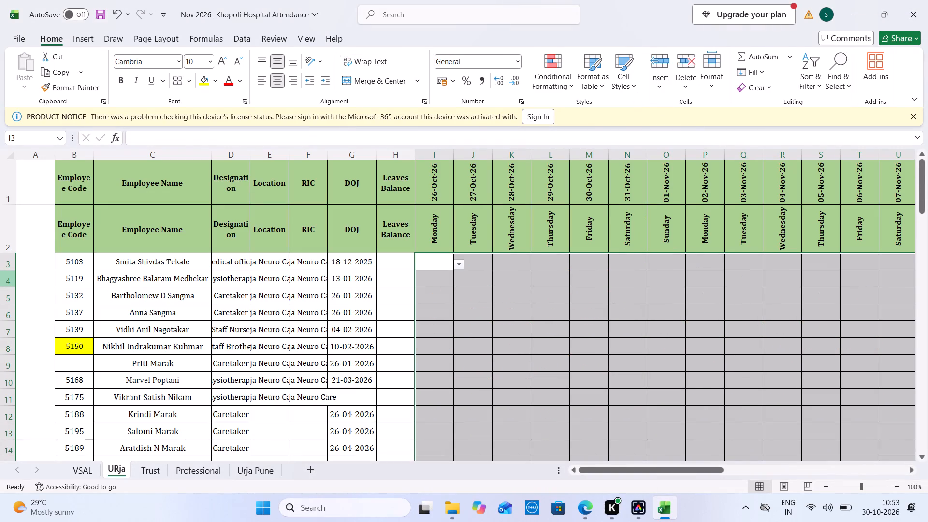
Freeze panes on the URja sheet with the whole sheet selected, and save the workbook.
left_click(12, 159)
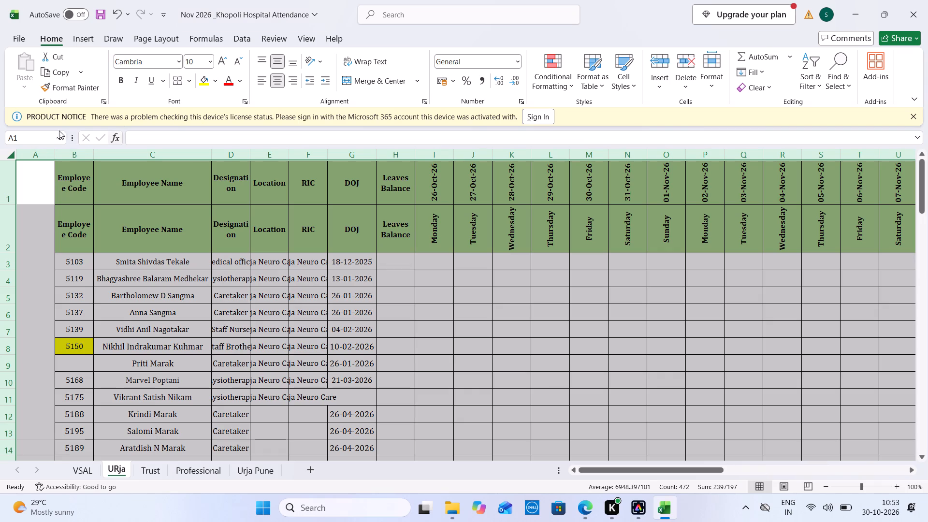
left_click(310, 39)
left_click(570, 71)
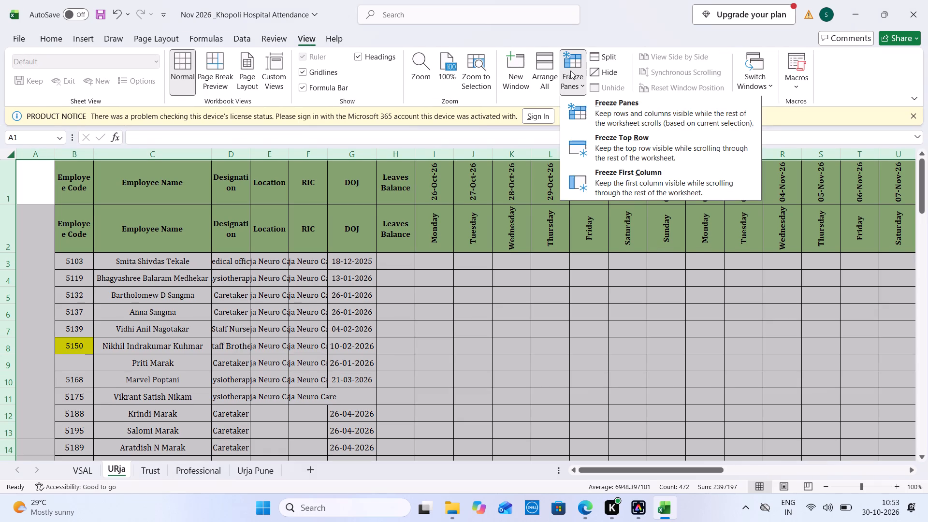
left_click(620, 121)
key("ctrl+s")
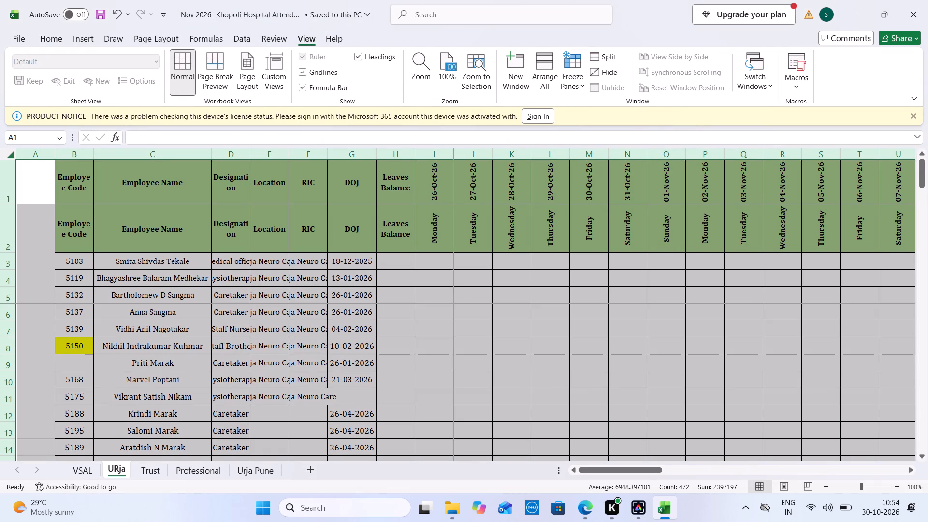
Freeze panes on the Urja Pune sheet with the whole sheet selected.
left_click(257, 473)
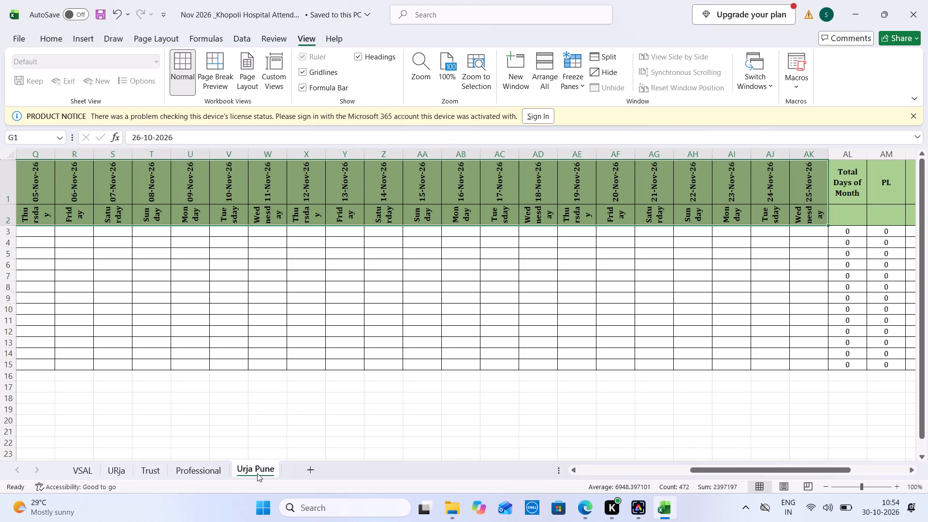
left_click_drag(725, 472, 453, 477)
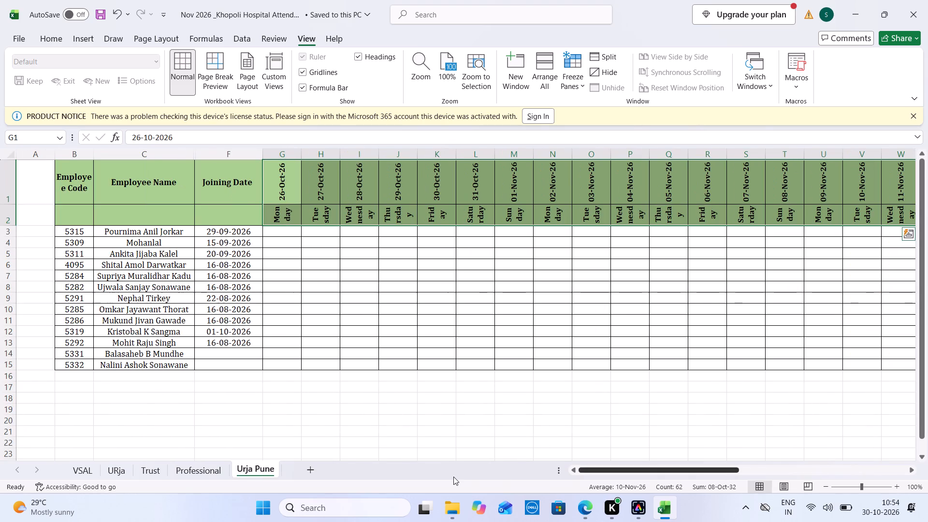
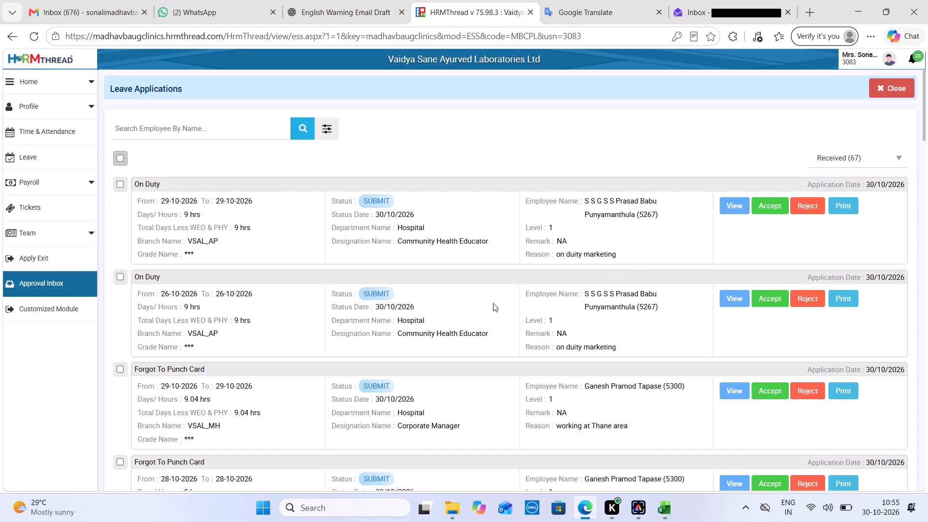
left_click(261, 123)
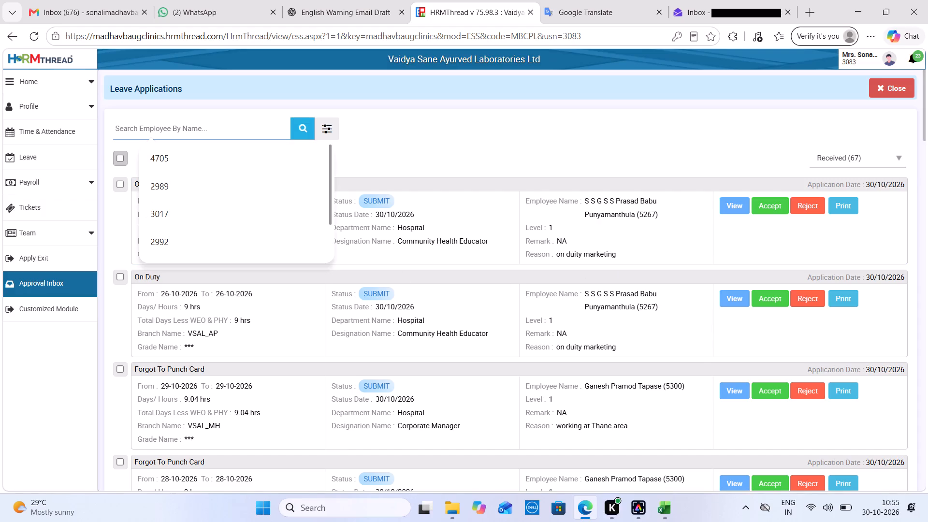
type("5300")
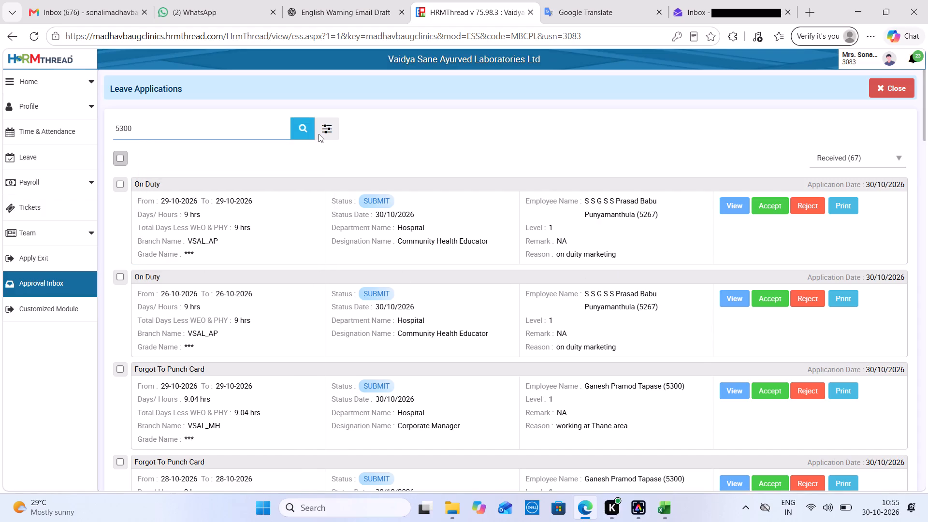
left_click(301, 130)
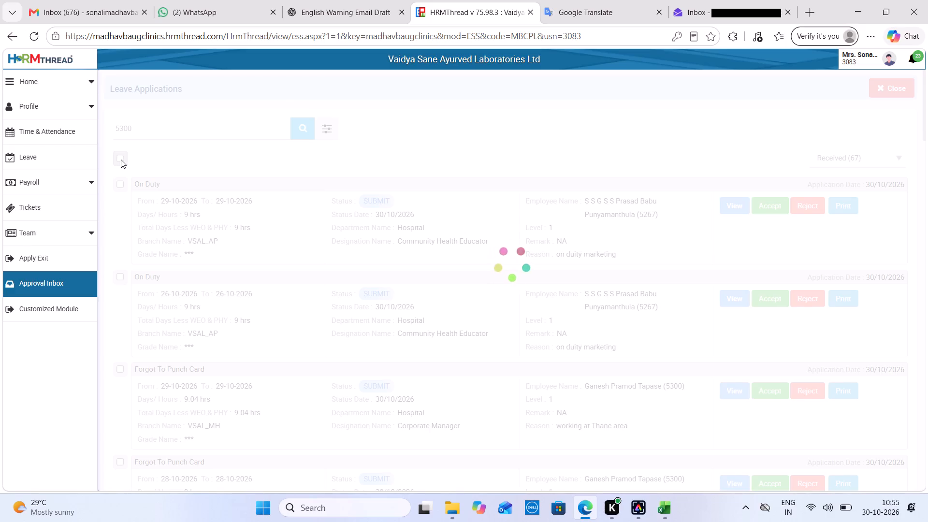
left_click(121, 159)
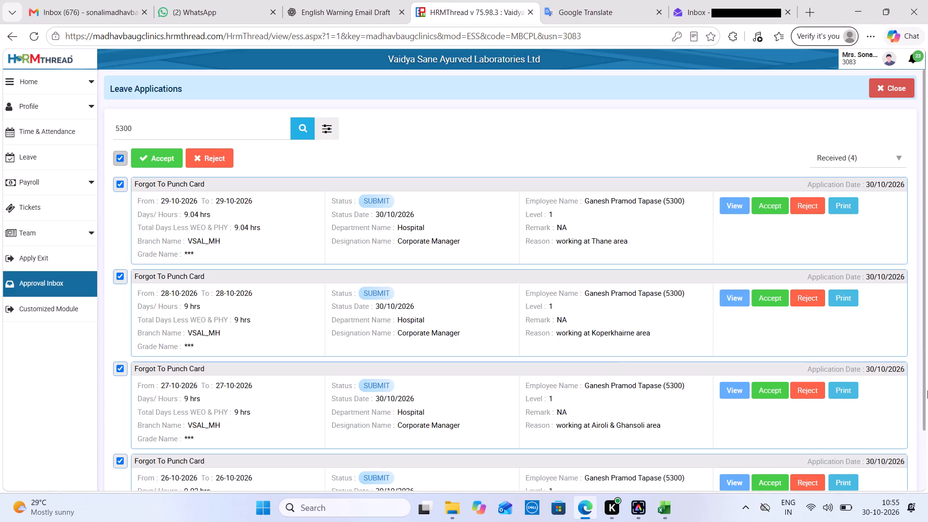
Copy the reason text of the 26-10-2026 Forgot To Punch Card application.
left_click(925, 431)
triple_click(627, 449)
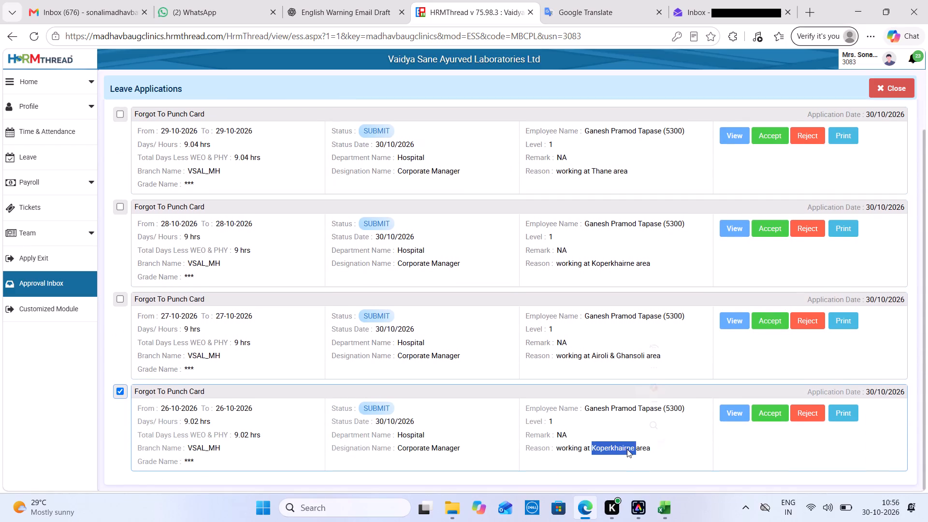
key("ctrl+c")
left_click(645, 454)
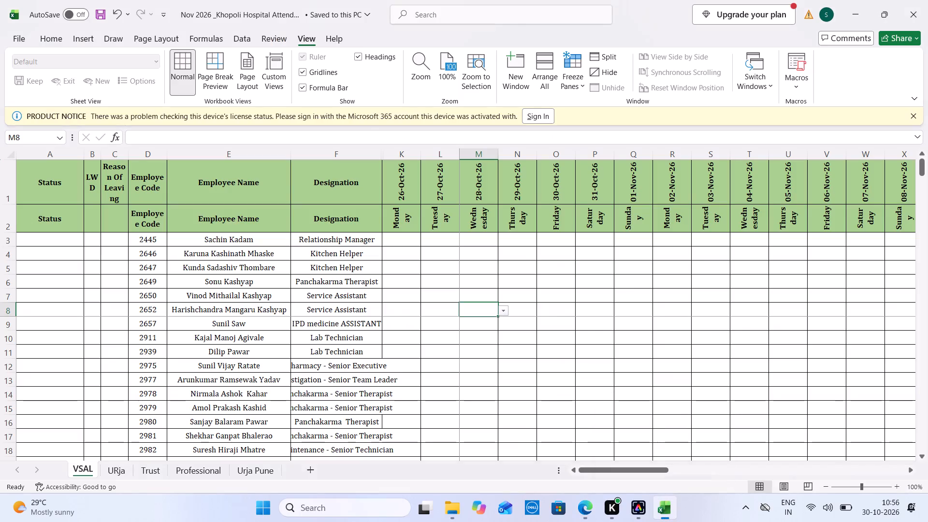
left_click_drag(924, 169, 924, 299)
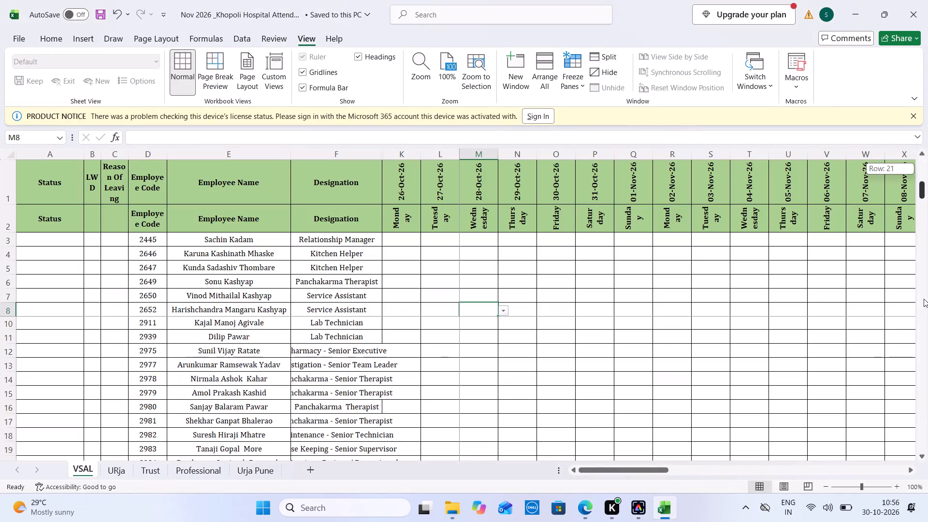
left_click_drag(924, 299, 927, 470)
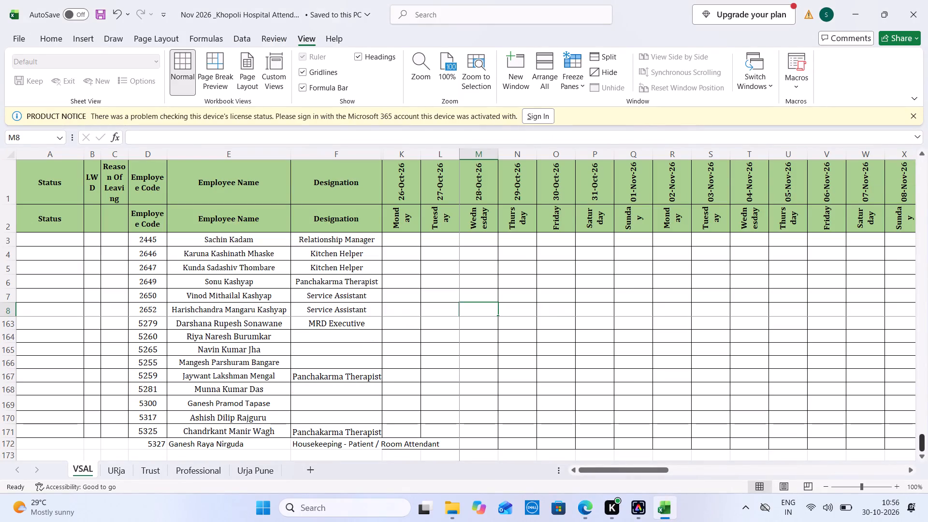
left_click(410, 422)
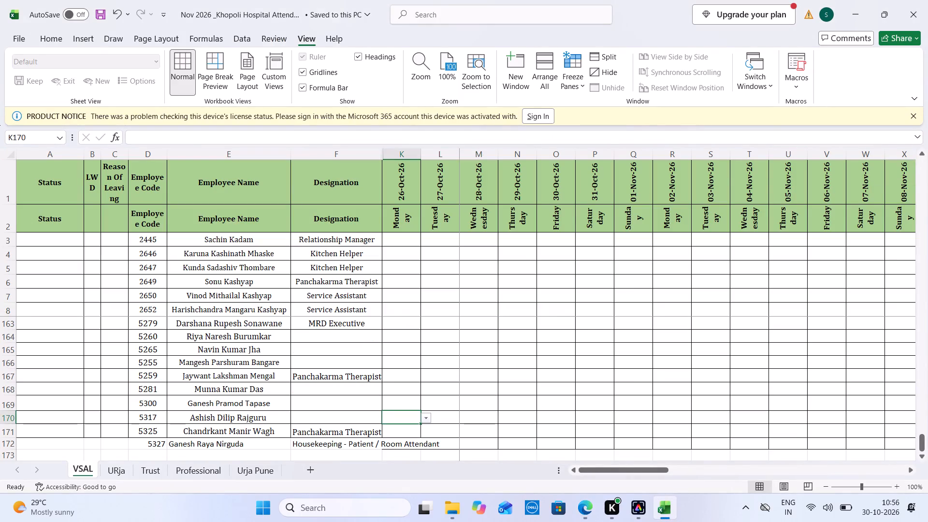
left_click(411, 400)
left_click(430, 405)
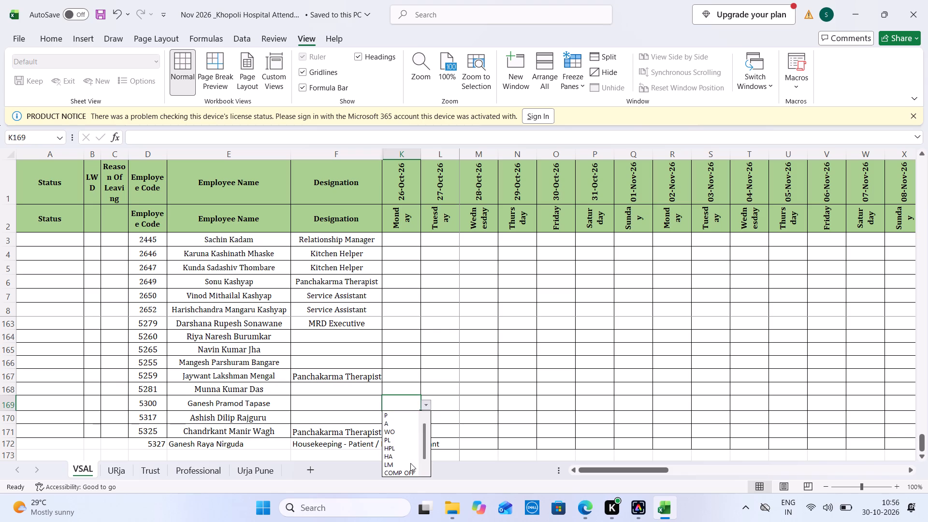
left_click(414, 415)
right_click(414, 404)
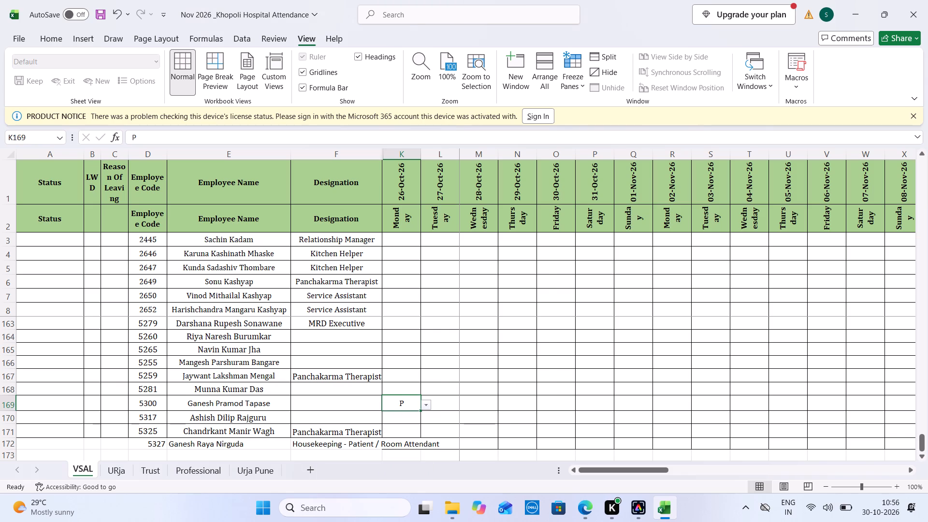
Copy the P entry from K169 to the 27-Oct-26 through 30-Oct-26 cells of the same row.
left_click(397, 395)
key("ctrl+c")
key("Right")
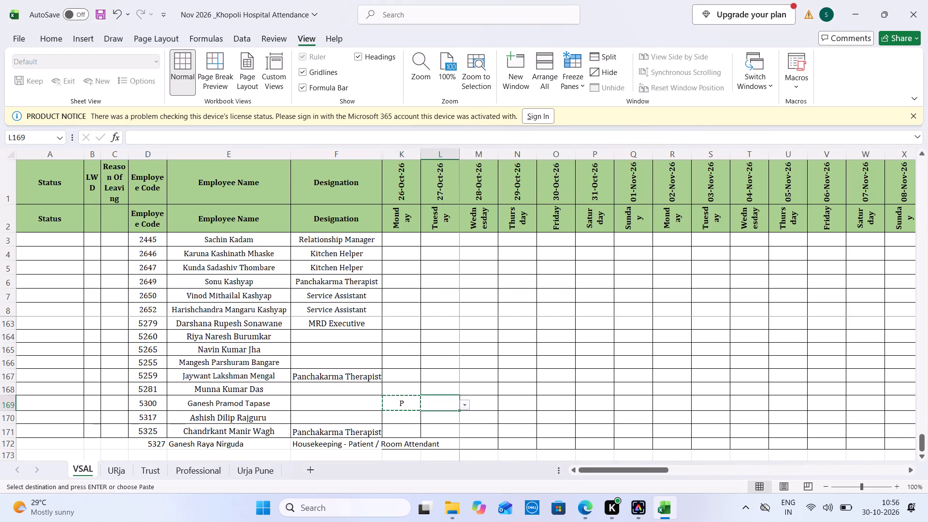
key("Right")
key("ctrl+v")
key("Right")
key("ctrl+v")
key("Right")
key("ctrl+v")
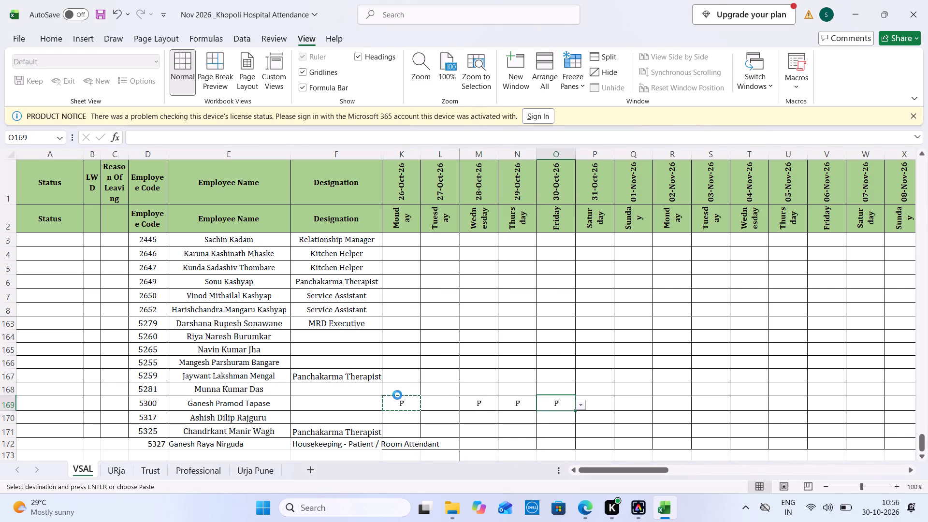
left_click(586, 507)
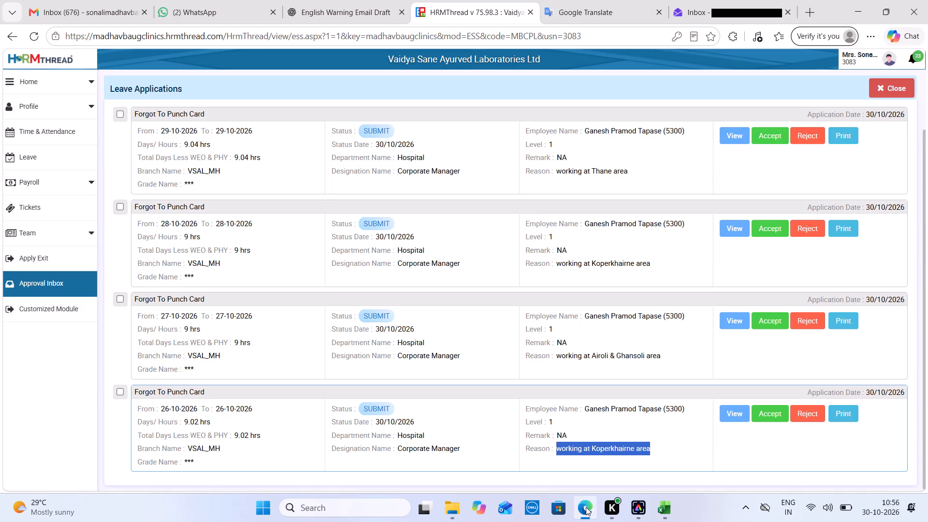
left_click(586, 507)
key("Left")
key("Left")
key("Left")
key("ctrl+v")
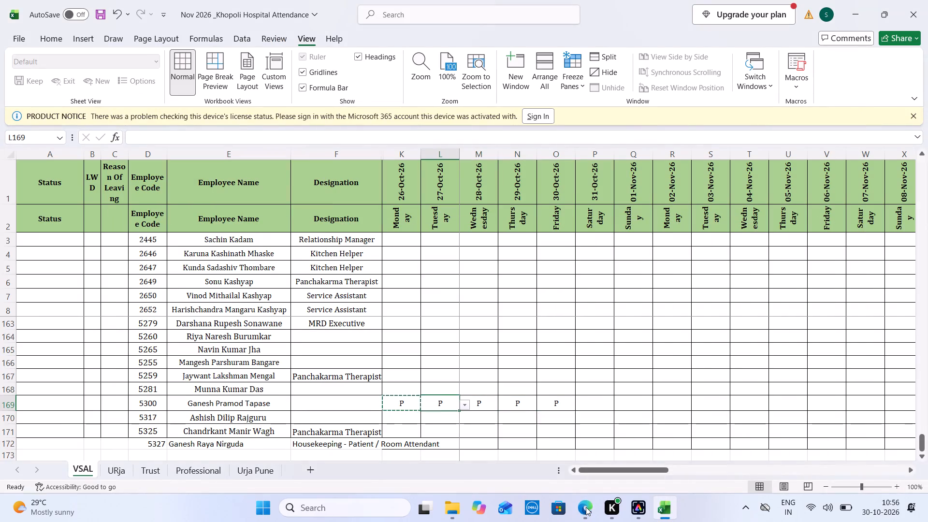
left_click(586, 507)
left_click(586, 507)
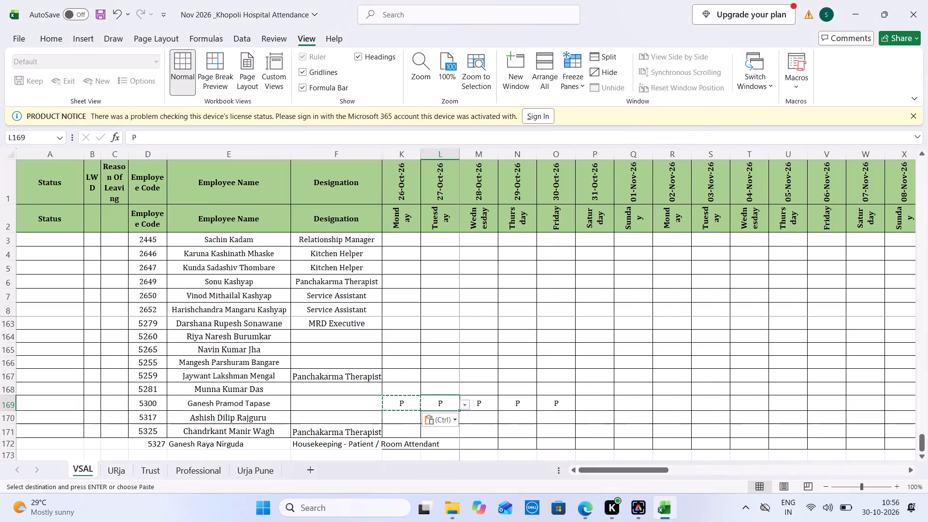
Add a note to K169 with the reason copied from the browser's 26-10-2026 application, "working at Koperkhairne area".
right_click(409, 402)
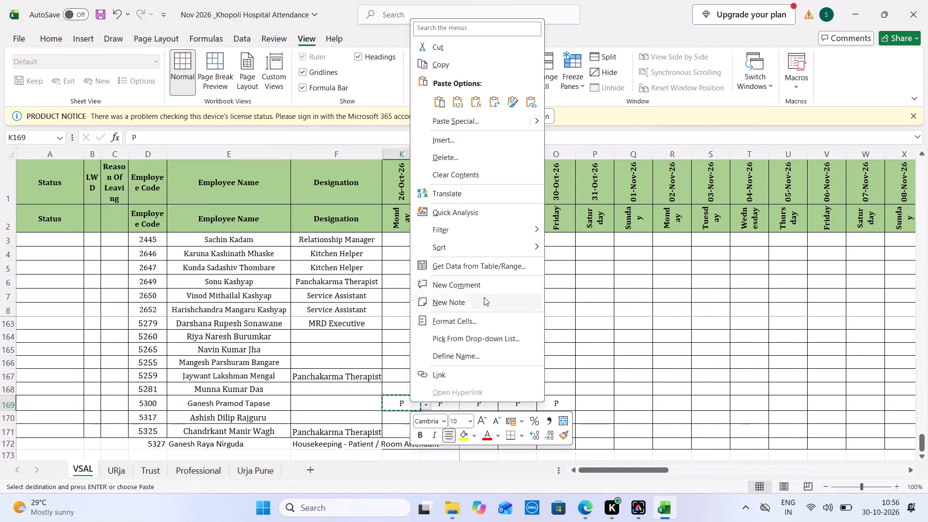
left_click(484, 297)
left_click(591, 519)
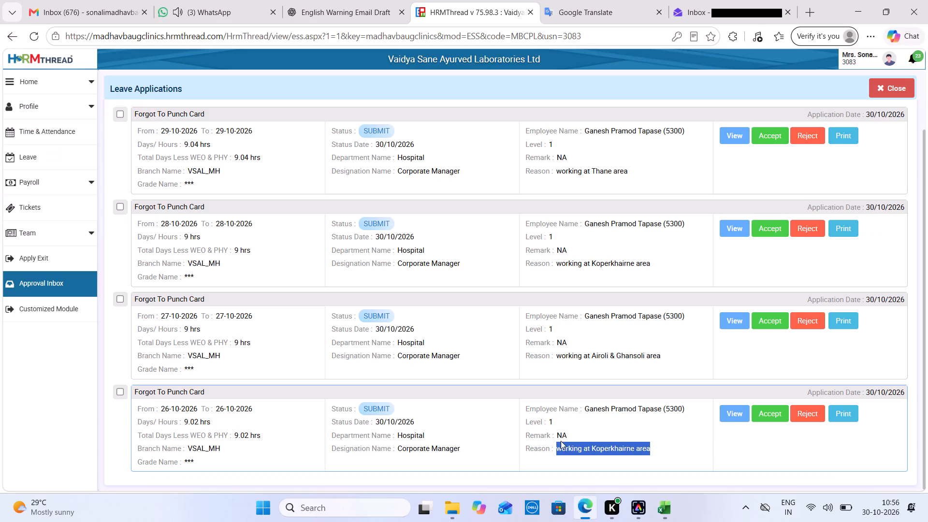
key("ctrl+c")
left_click(581, 504)
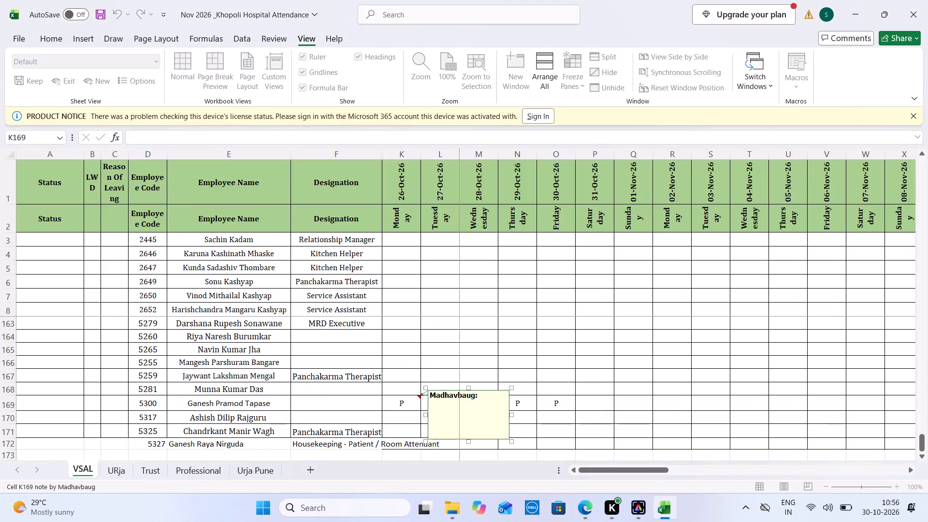
left_click(481, 418)
key("ctrl+v")
left_click(481, 418)
left_click(481, 418)
key("ctrl+v")
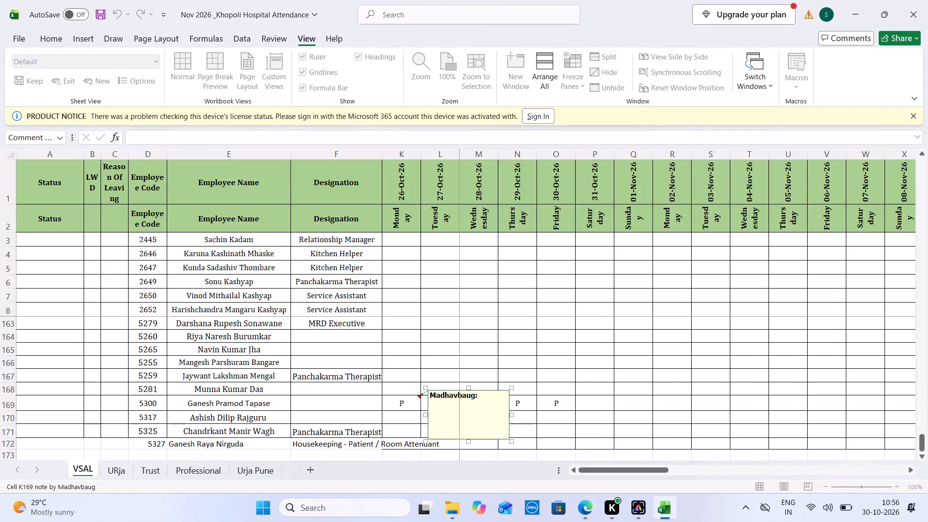
left_click(481, 418)
right_click(481, 418)
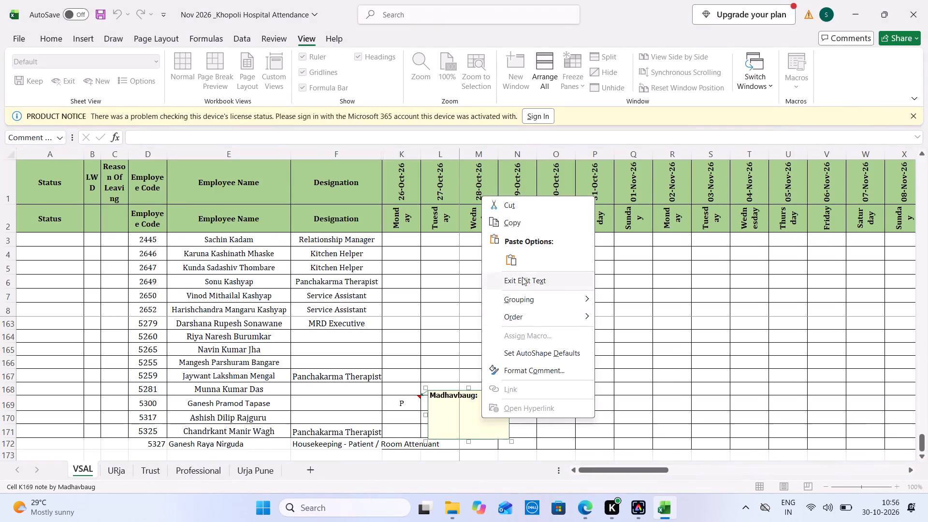
left_click(514, 257)
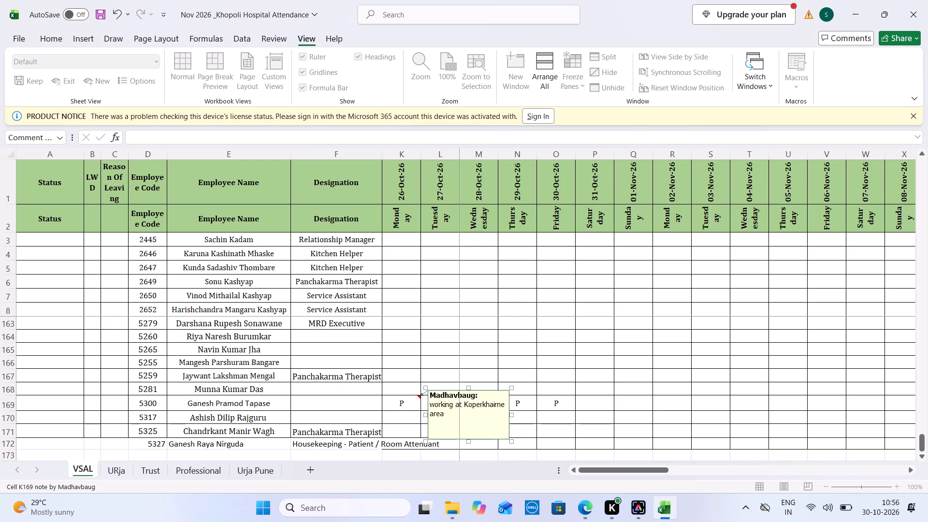
Add a note to L169 with the reason copied from the browser's 27-10-2026 application, "working at Airoli & Ghansoli area".
left_click(594, 509)
triple_click(578, 356)
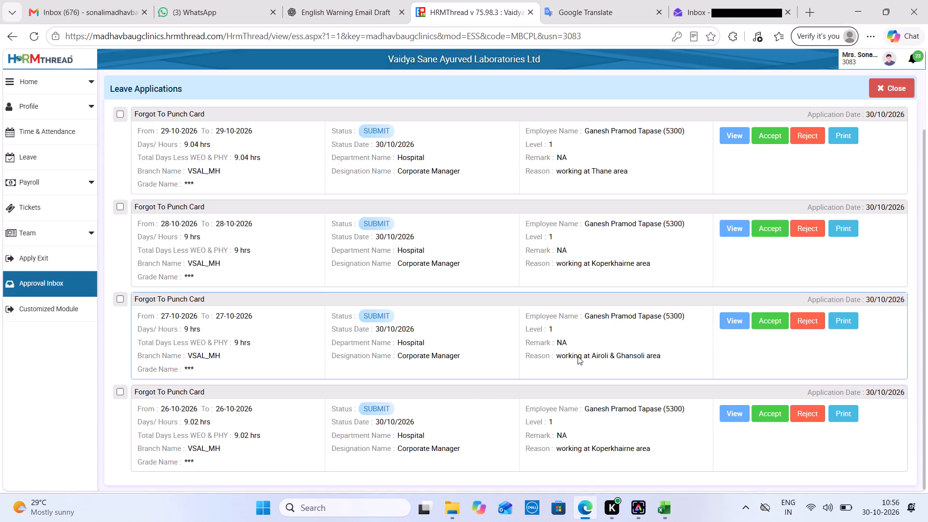
key("ctrl+c")
left_click(593, 517)
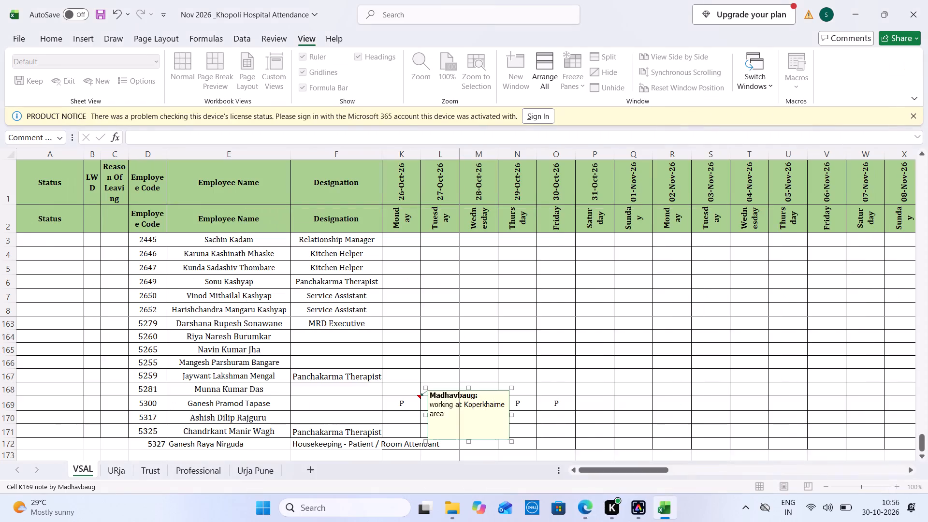
left_click(375, 365)
right_click(443, 399)
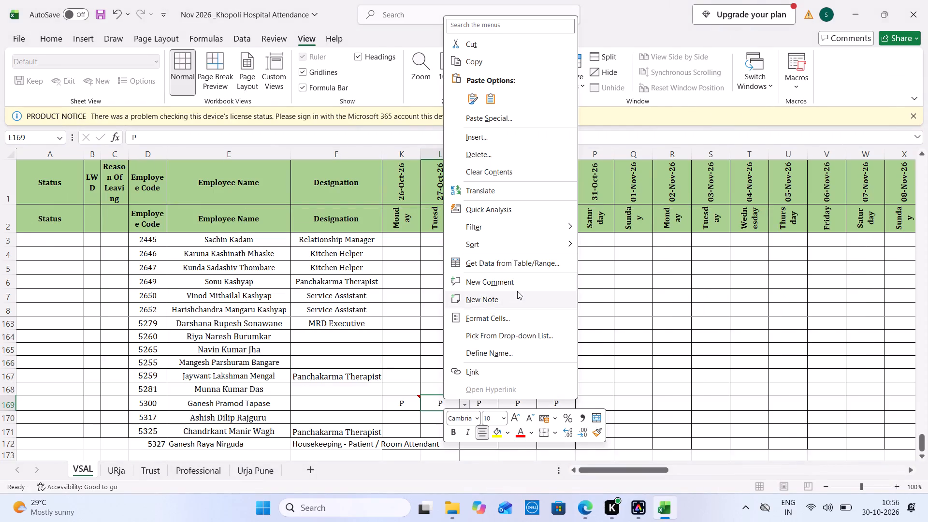
left_click(517, 291)
key("ctrl+v")
Add a note to M169 with the reason copied from the browser's 28-10-2026 application, "working at Koperkhairne area".
left_click(583, 502)
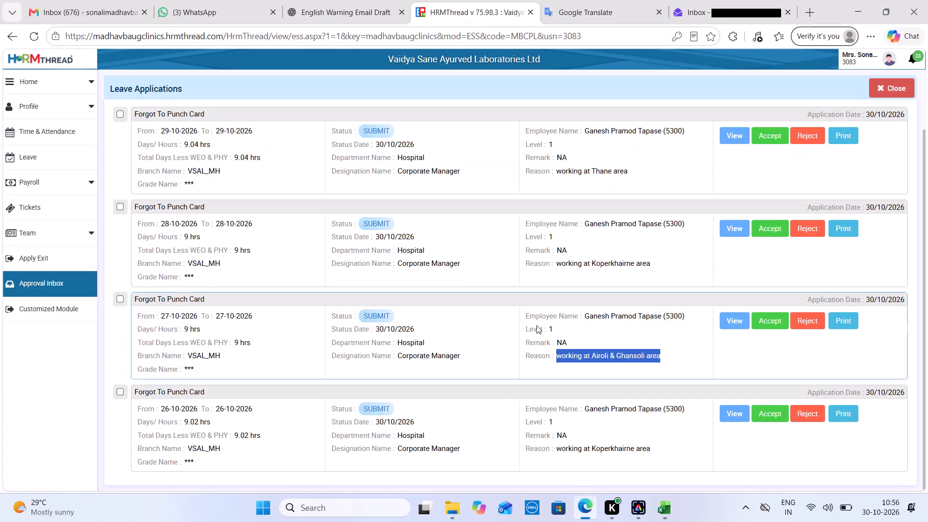
triple_click(591, 257)
key("ctrl+c")
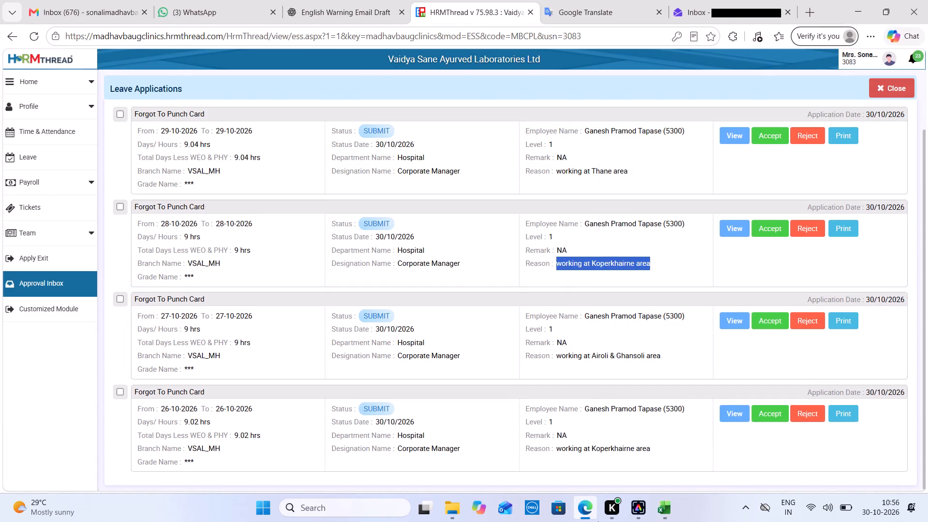
left_click(598, 521)
left_click(466, 390)
left_click(442, 409)
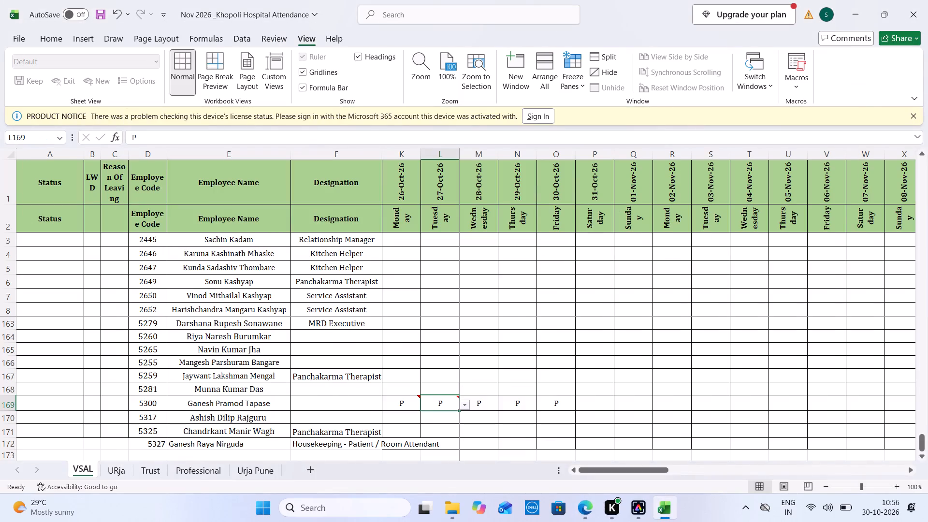
right_click(494, 407)
left_click(565, 307)
key("ctrl+v")
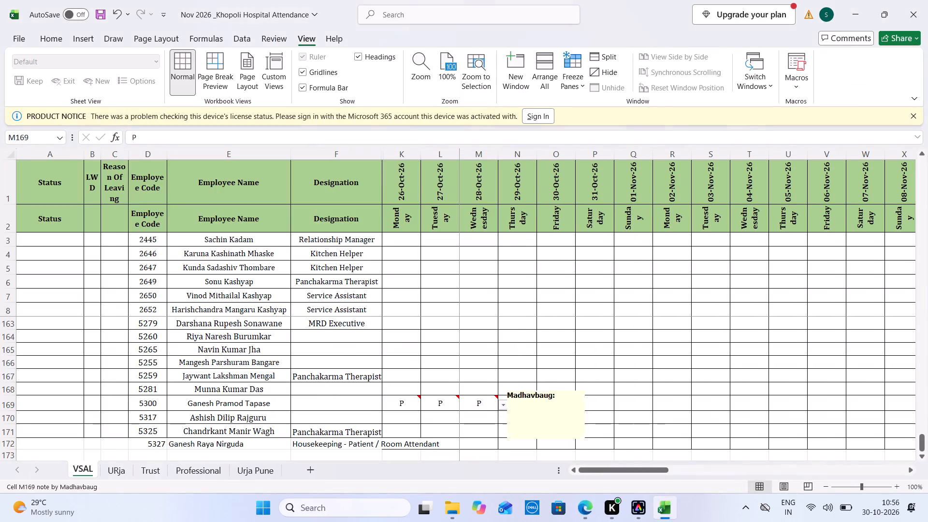
left_click(454, 395)
Switch to the browser and copy the reason "working at Thane area" from the 29-10-2026 application.
left_click(593, 510)
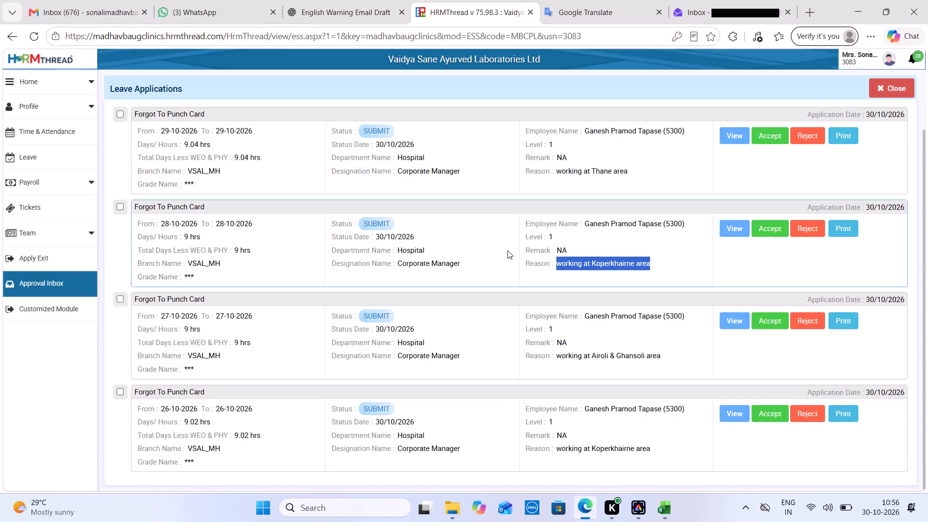
triple_click(577, 174)
key("ctrl+c")
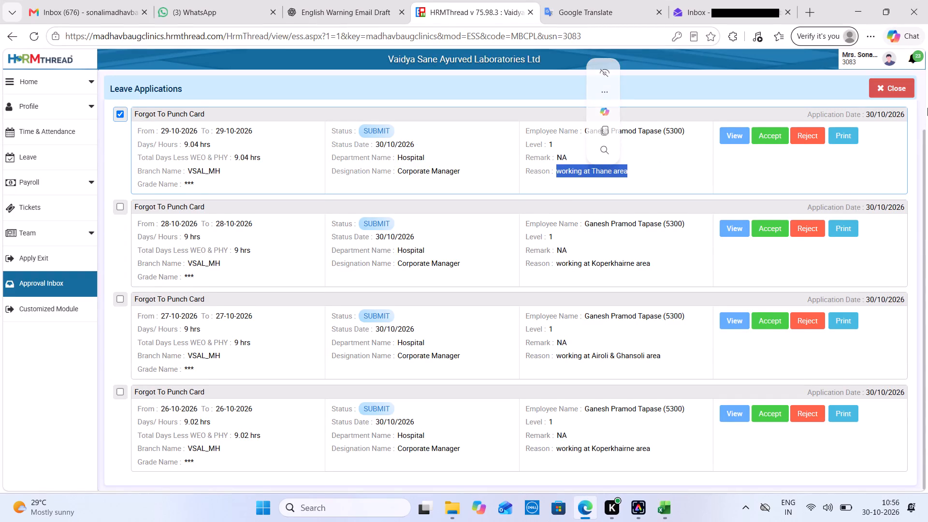
Switch to the Excel attendance sheet and add a note to N169 with the copied reason "working at Thane area".
left_click(927, 108)
left_click(589, 511)
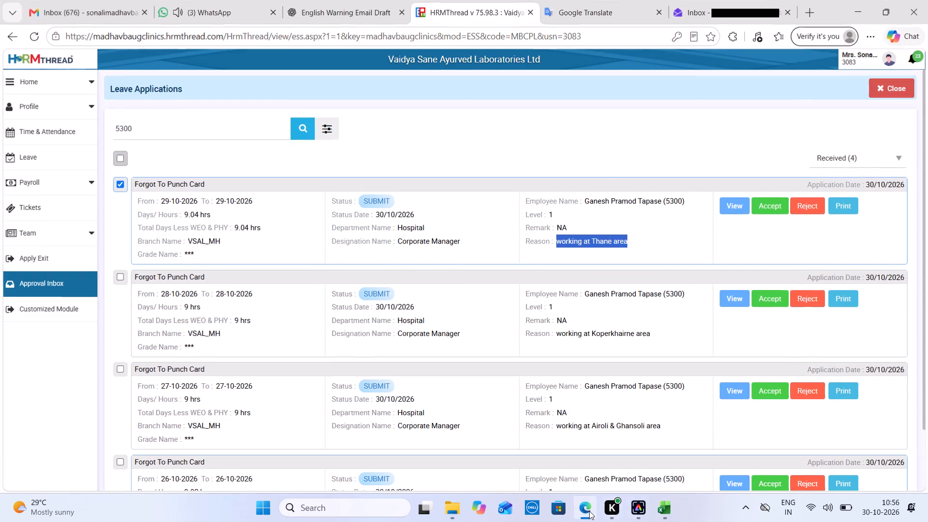
right_click(503, 405)
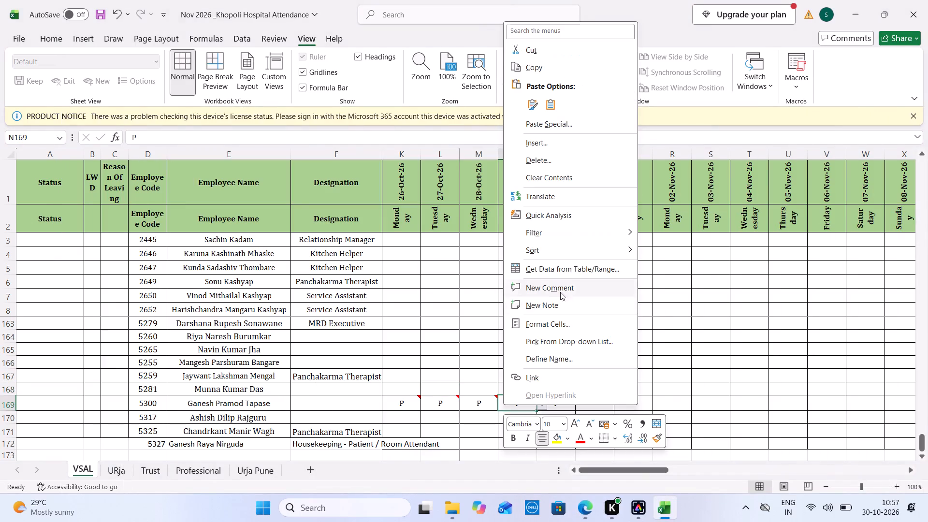
left_click(563, 306)
key("ctrl+v")
left_click(479, 376)
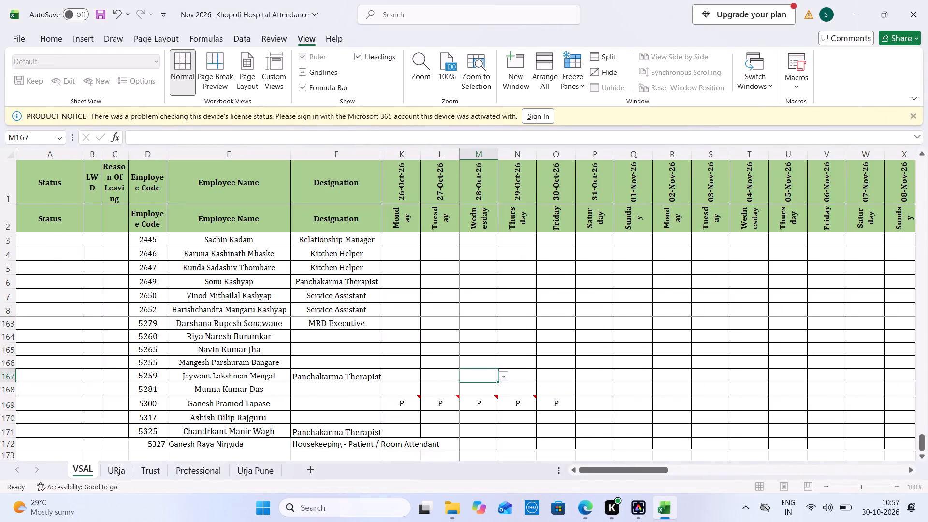
Clear the attendance mark in O169 for 30-Oct-26 and save the workbook.
left_click(557, 404)
key("BackSpace")
key("ctrl+s")
left_click(586, 498)
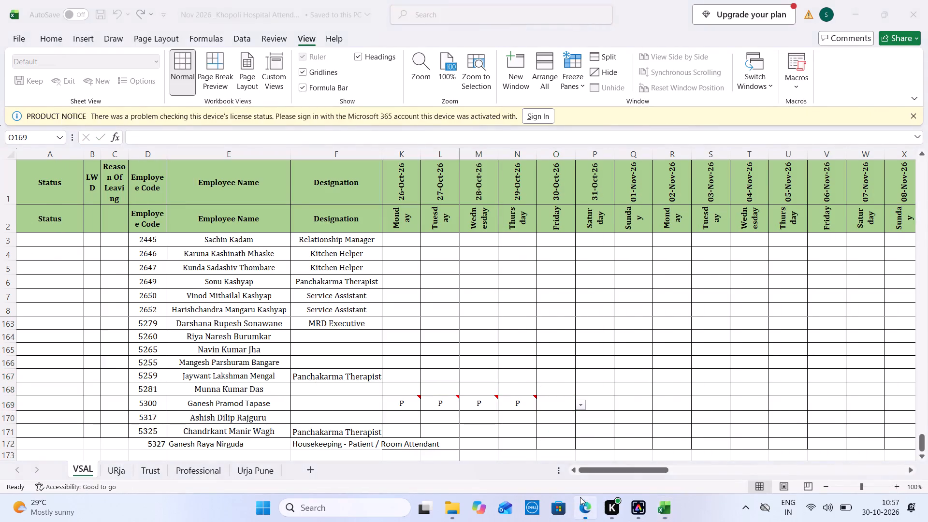
left_click(125, 157)
left_click(123, 156)
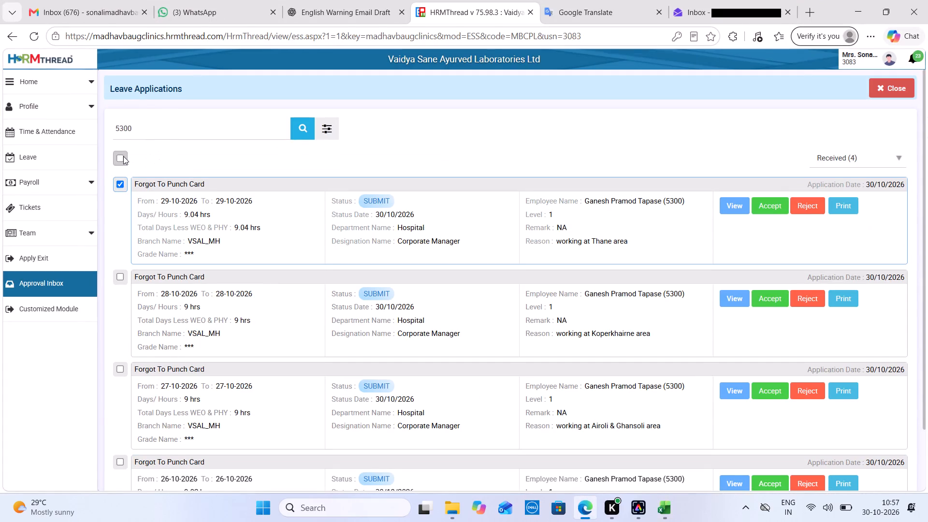
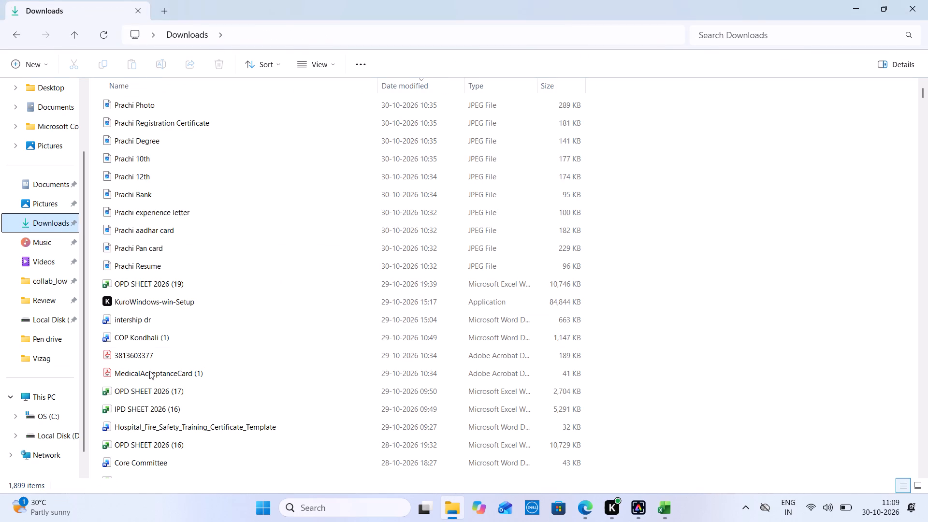
Find the UAN Create Excel workbook in the Downloads folder and open it.
left_click(160, 435)
key("Down")
key("Down")
key("Down")
key("Down")
key("Down")
key("Down")
key("Down")
key("Down")
key("Down")
key("Down")
key("Down")
key("Down")
key("Down")
key("Down")
key("Down")
key("Down")
key("Down")
key("Down")
key("Down")
key("Down")
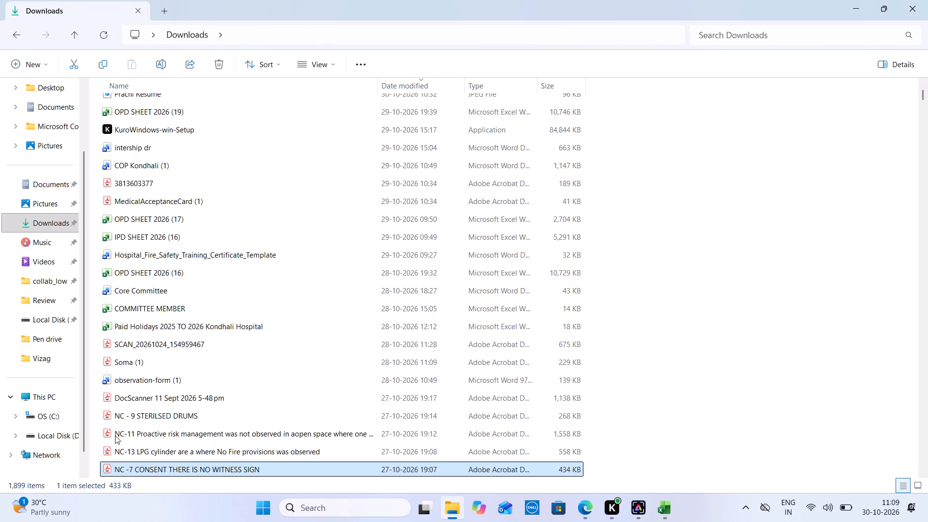
key("Down")
key("Down")
key("Down")
key("Down")
key("Down")
key("Down")
key("Down")
key("Down")
key("Down")
key("Down")
key("Down")
key("Down")
key("Down")
key("Down")
key("Down")
key("Down")
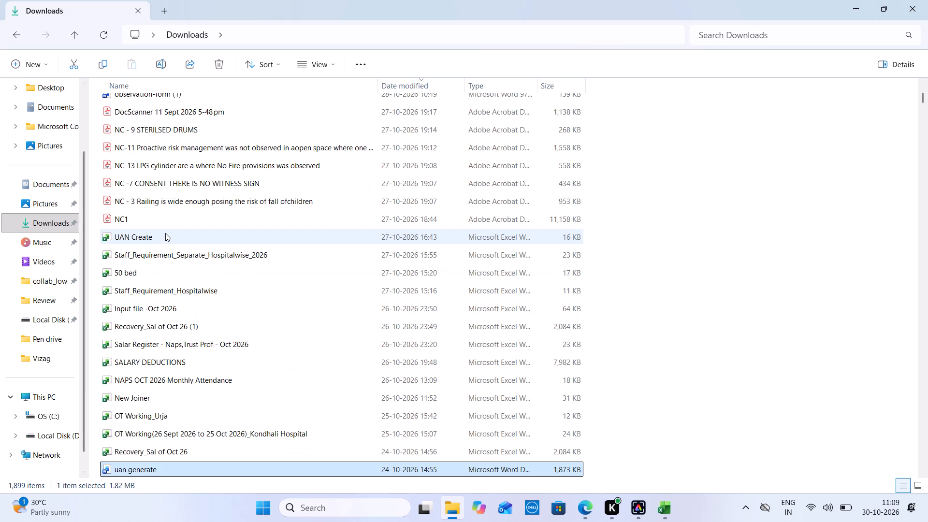
double_click(165, 233)
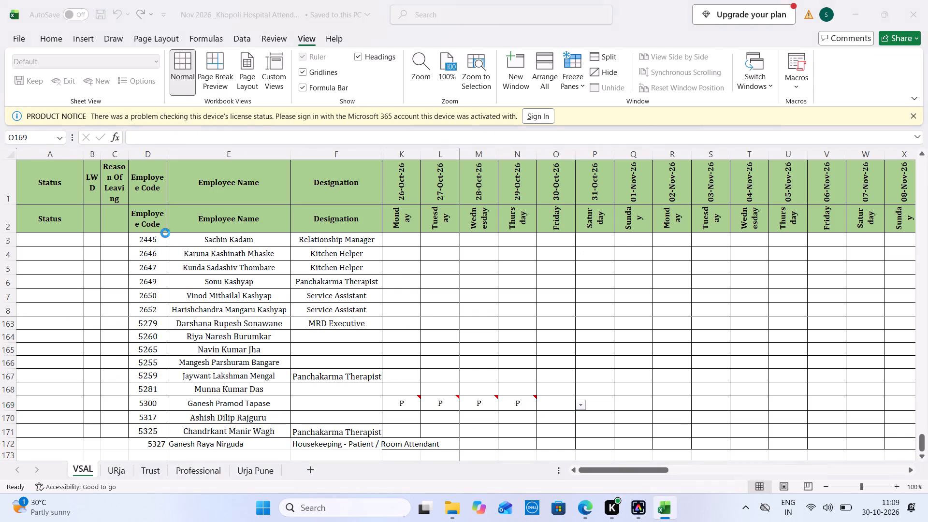
Switch to the UAN Create workbook and look down the employees' UAN column on the Hospital sheet.
left_click(347, 215)
key("Down")
key("Down")
key("Down")
key("Down")
key("Down")
key("Down")
key("Down")
key("Down")
key("Down")
key("Down")
key("Down")
key("Down")
key("Down")
key("Down")
key("Down")
key("Down")
key("Down")
key("Down")
key("Down")
key("Down")
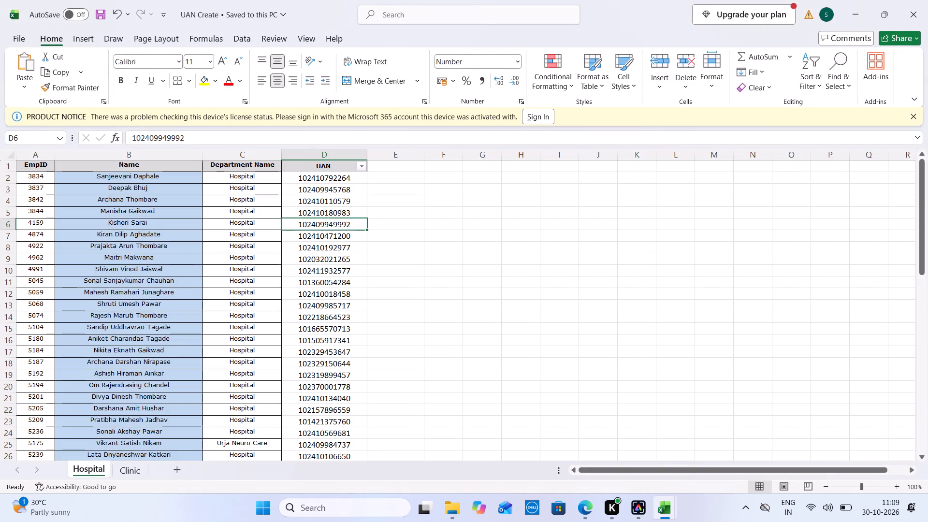
key("Down")
key("Down")
key("Down")
key("Down")
key("Down")
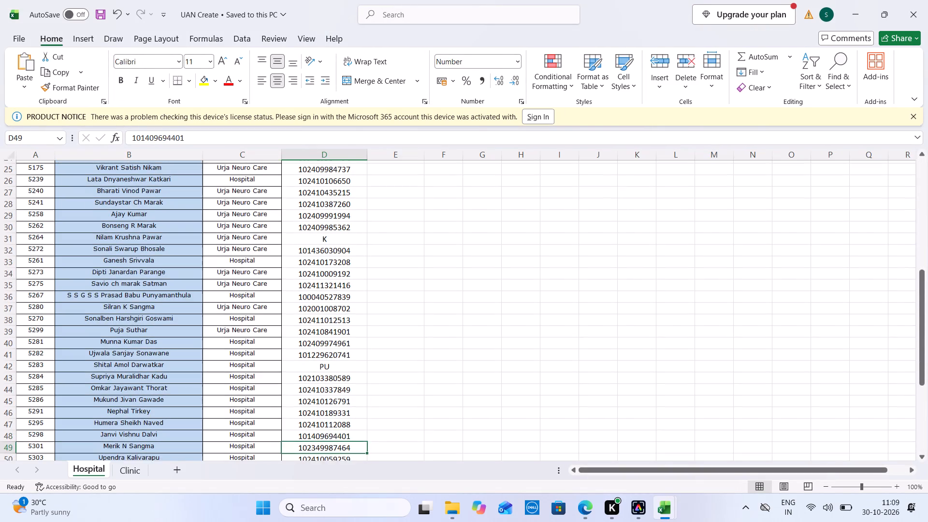
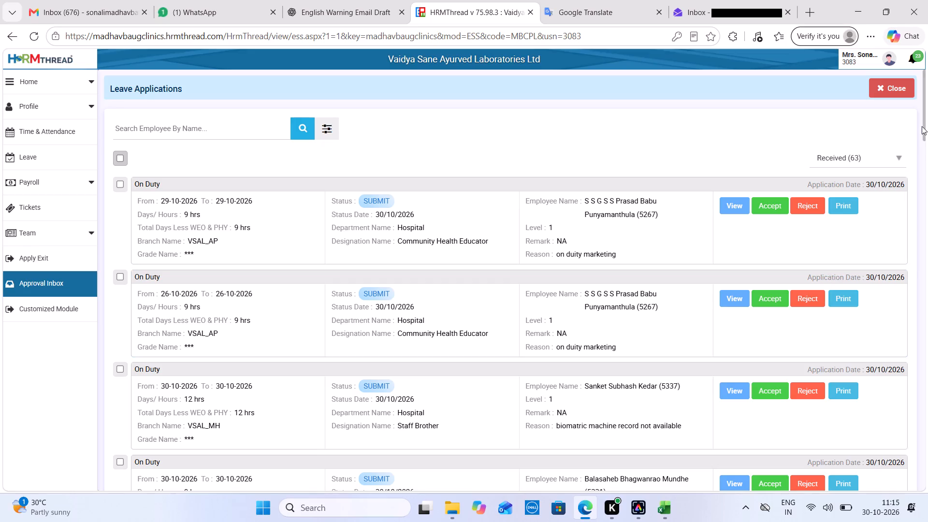
Look through the received leave applications and search them by the employee code of the Hospital department's Staff Brother.
left_click_drag(924, 121, 909, 493)
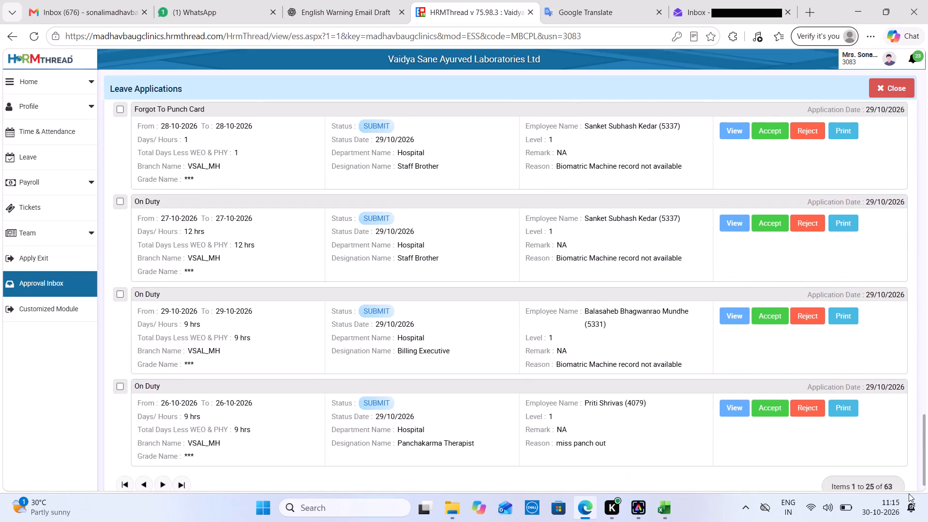
left_click_drag(909, 493, 927, 178)
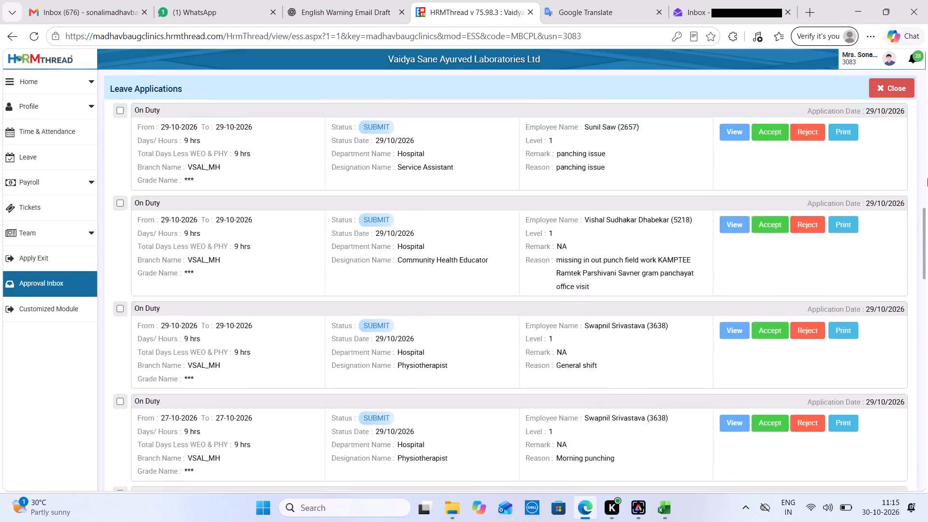
left_click_drag(927, 178, 927, 114)
left_click(198, 134)
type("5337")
left_click(298, 130)
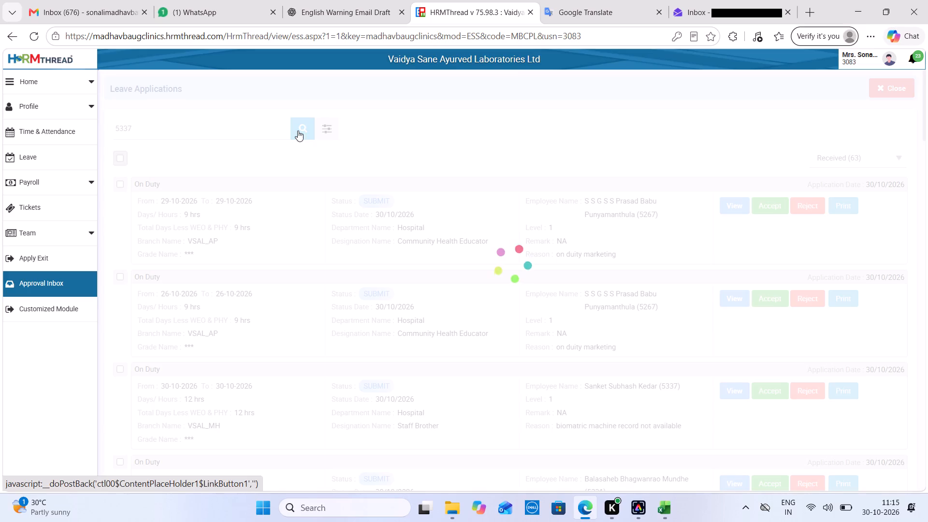
Select the Staff Brother's three On Duty applications, leaving the Forgot To Punch Card application for 28-10-2026 unselected.
left_click(119, 160)
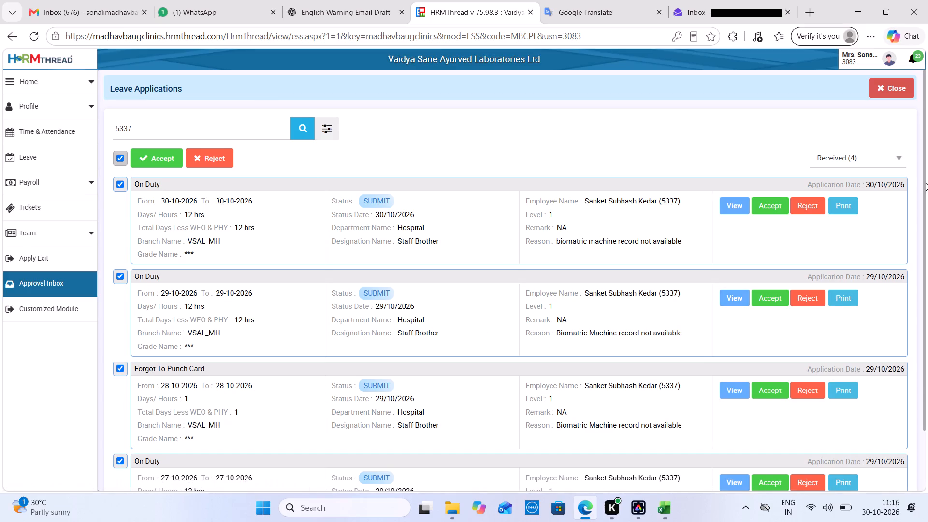
left_click_drag(924, 190, 927, 299)
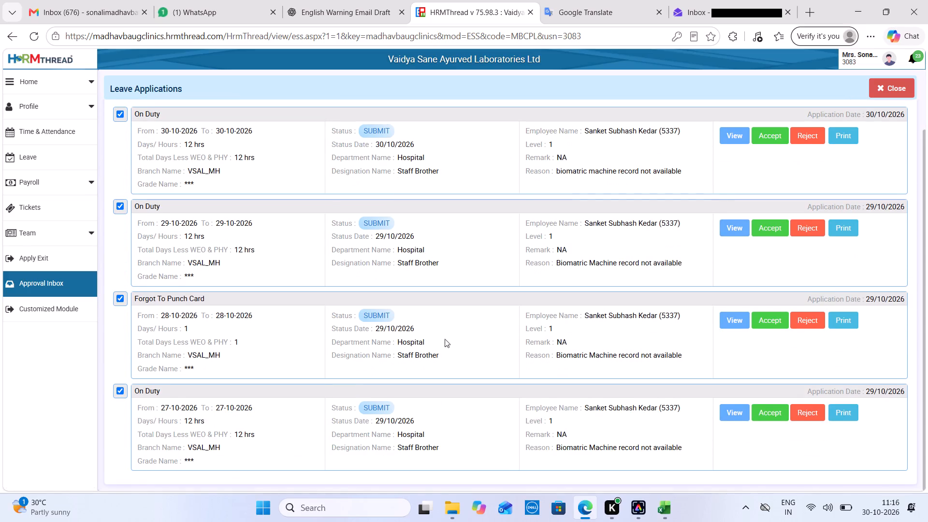
left_click(119, 300)
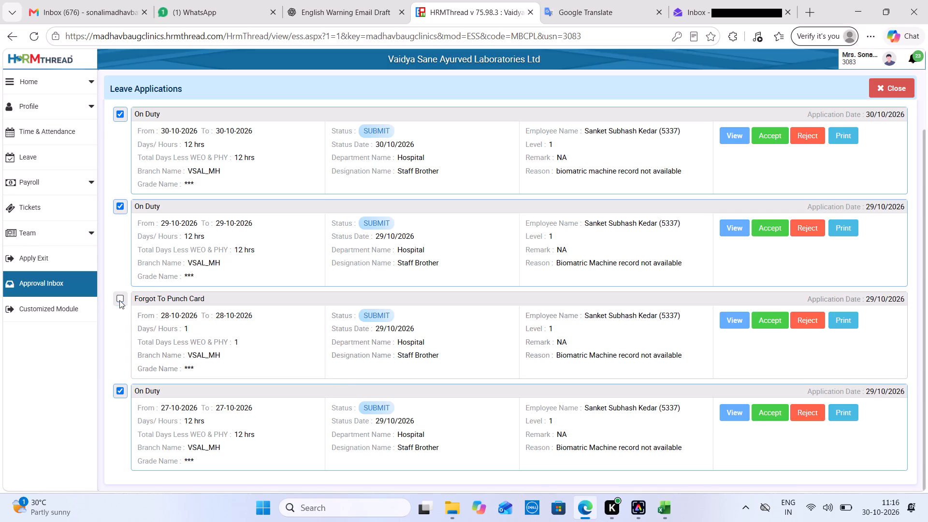
Switch to the November attendance workbook and enter the Staff Brother's employee code in cell B16 of the Urja Pune sheet.
left_click(584, 506)
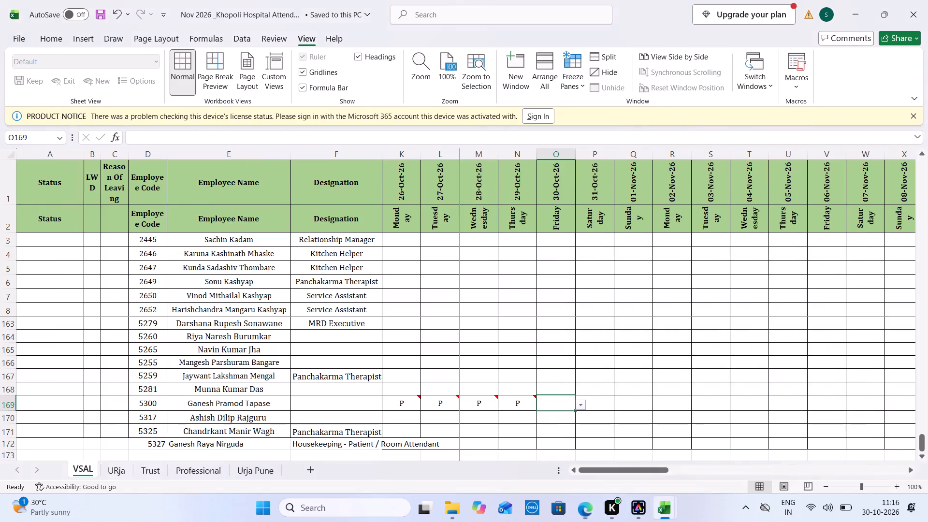
left_click(116, 464)
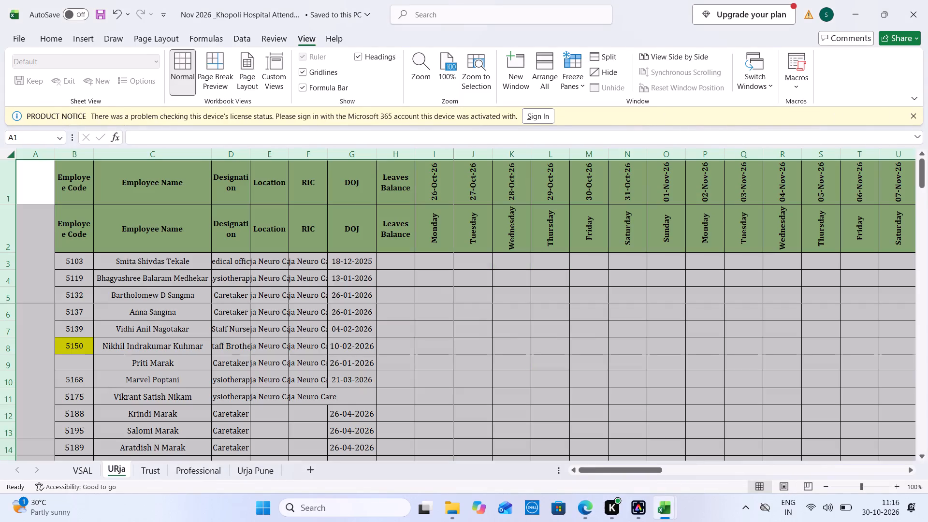
left_click(242, 470)
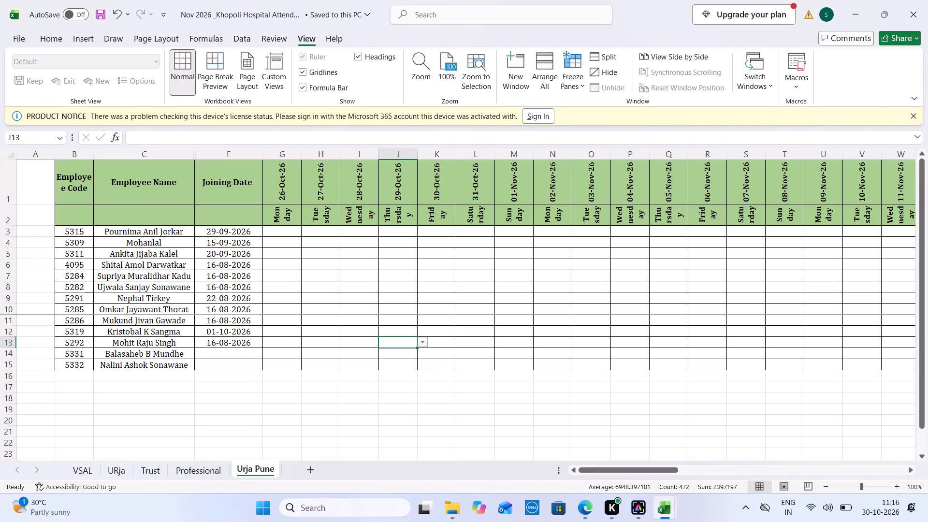
left_click(126, 375)
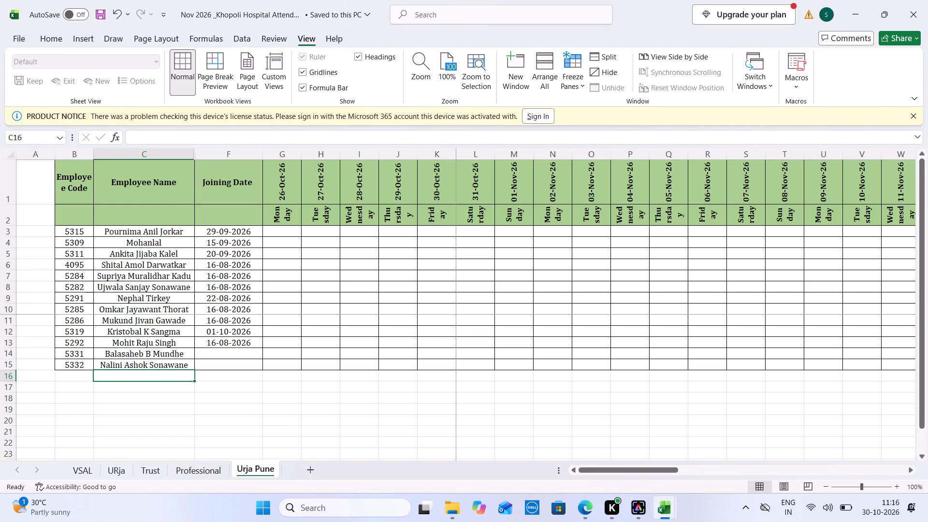
left_click(585, 502)
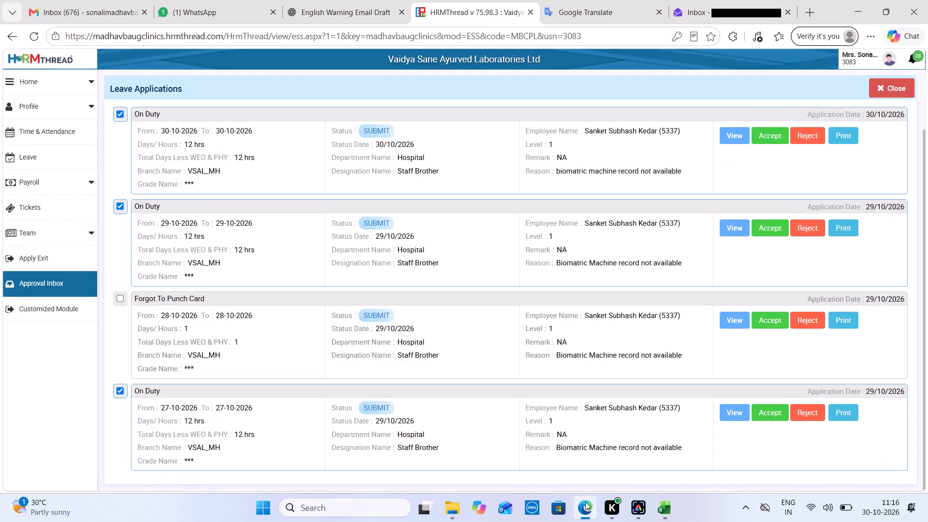
left_click(585, 502)
key("Down")
key("Left")
key("Up")
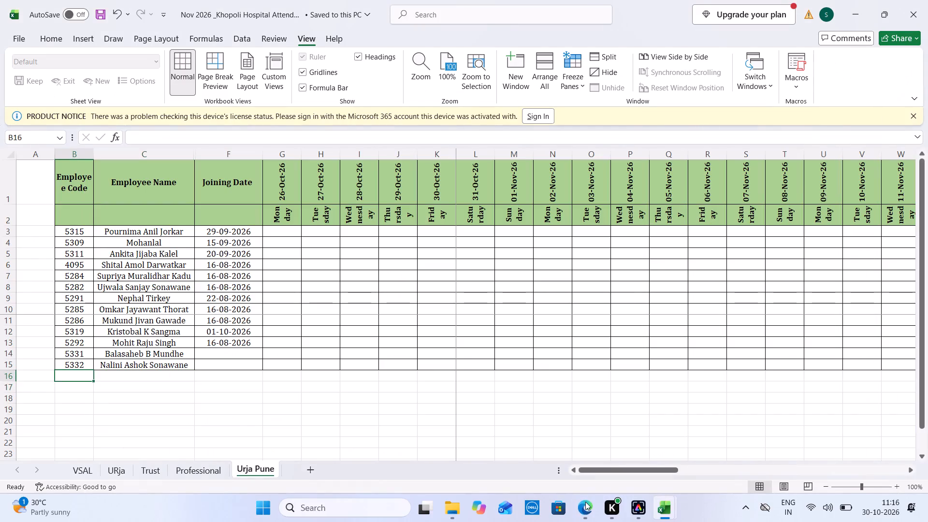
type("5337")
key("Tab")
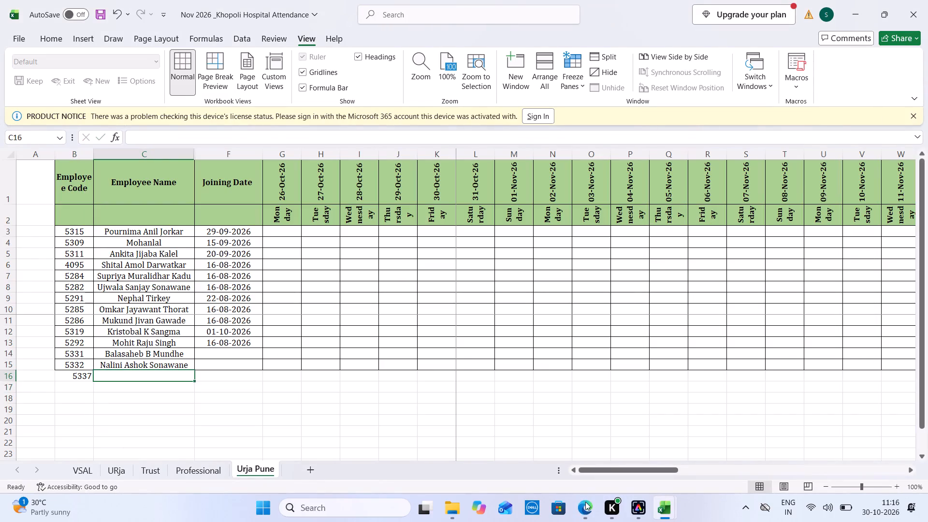
Set row 16 of the Urja Pune sheet to middle vertical alignment and centred horizontal alignment.
left_click(8, 377)
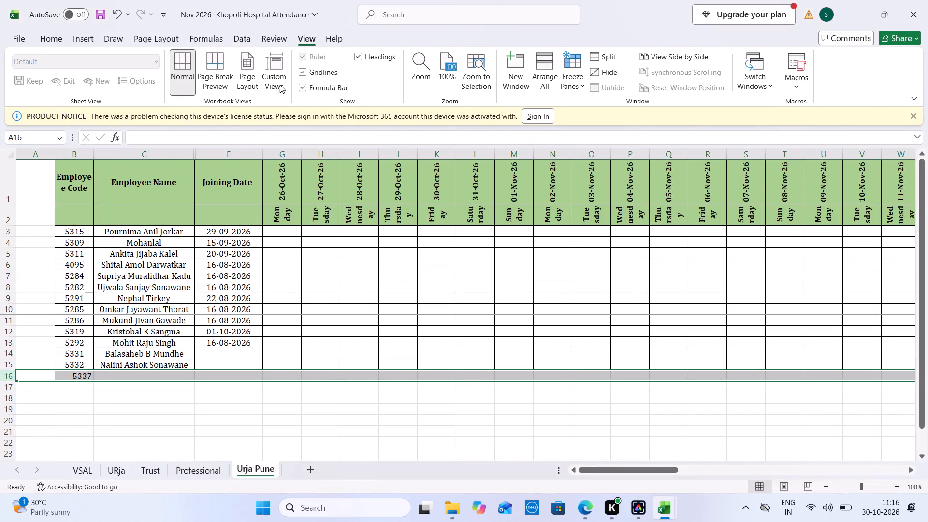
left_click(66, 34)
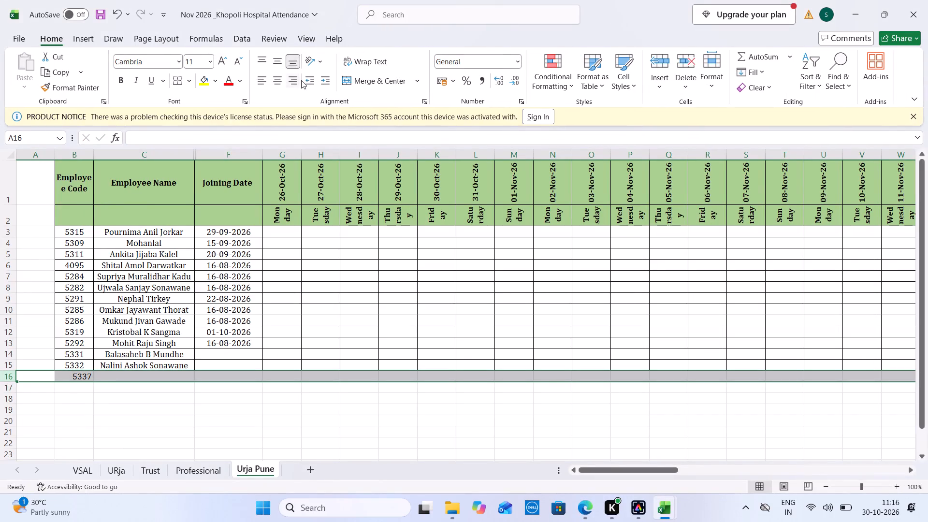
left_click_drag(278, 83, 278, 64)
left_click(278, 64)
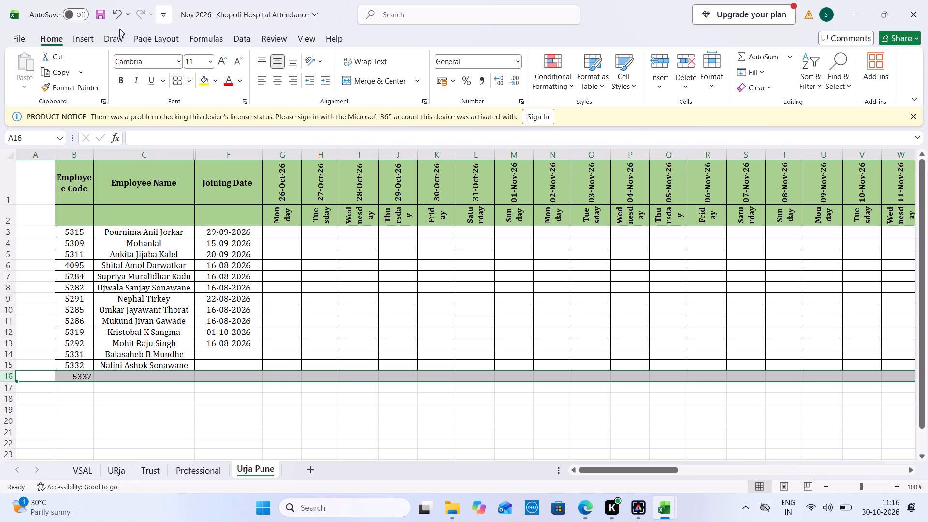
left_click(275, 79)
Apply all borders to rows 16 and 17 of the Urja Pune sheet, from Employee Code through Total Days to Pay.
left_click(158, 305)
left_click_drag(78, 375, 927, 377)
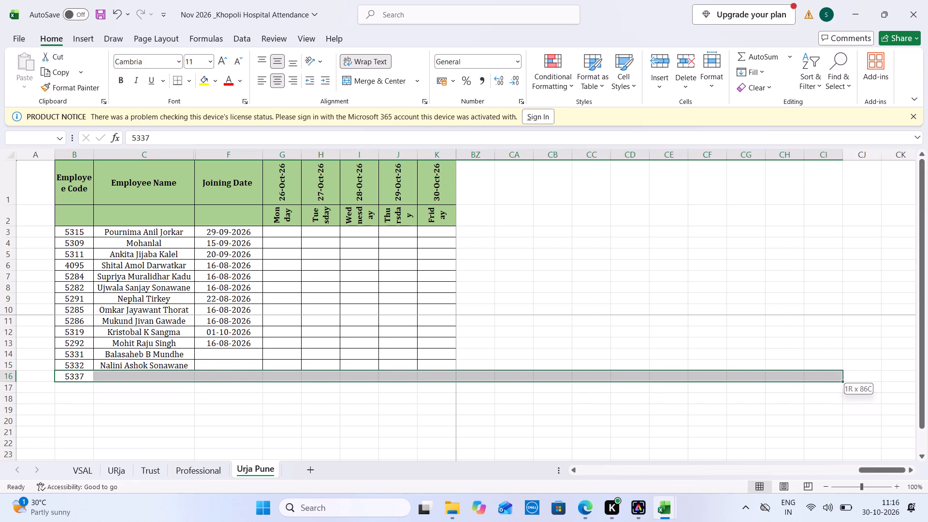
left_click_drag(927, 377, 1, 519)
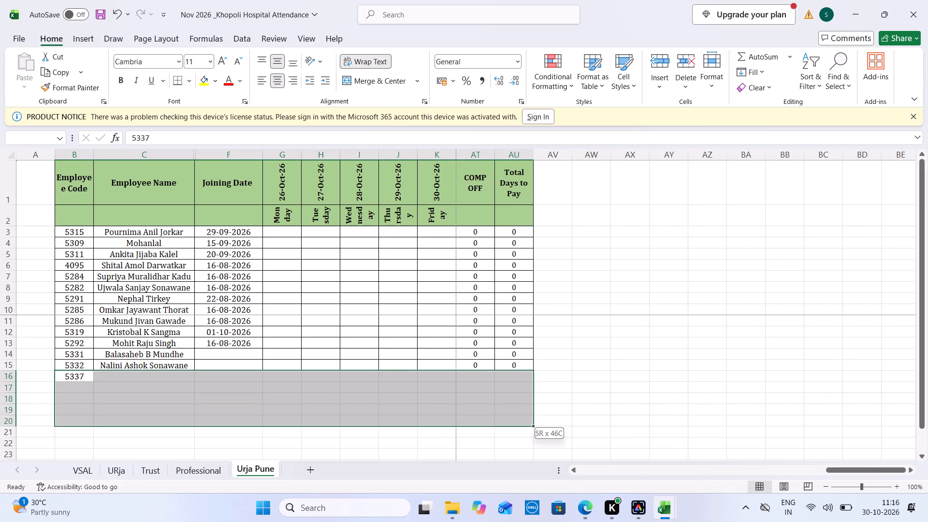
left_click_drag(1, 519, 927, 290)
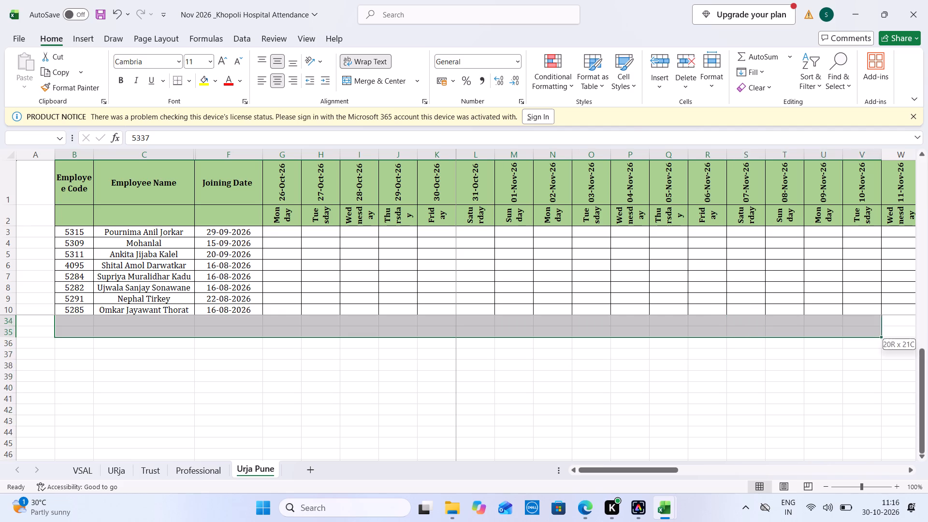
left_click_drag(927, 290, 875, 274)
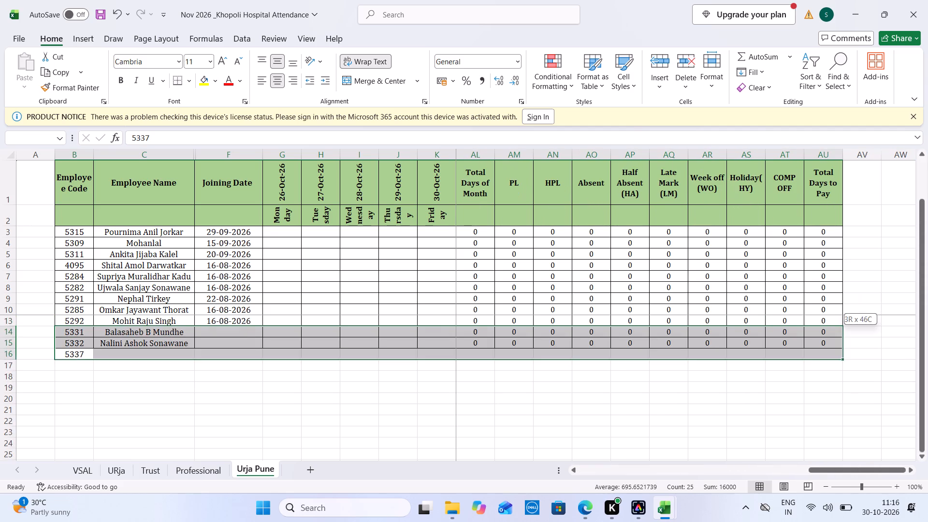
left_click_drag(875, 274, 819, 390)
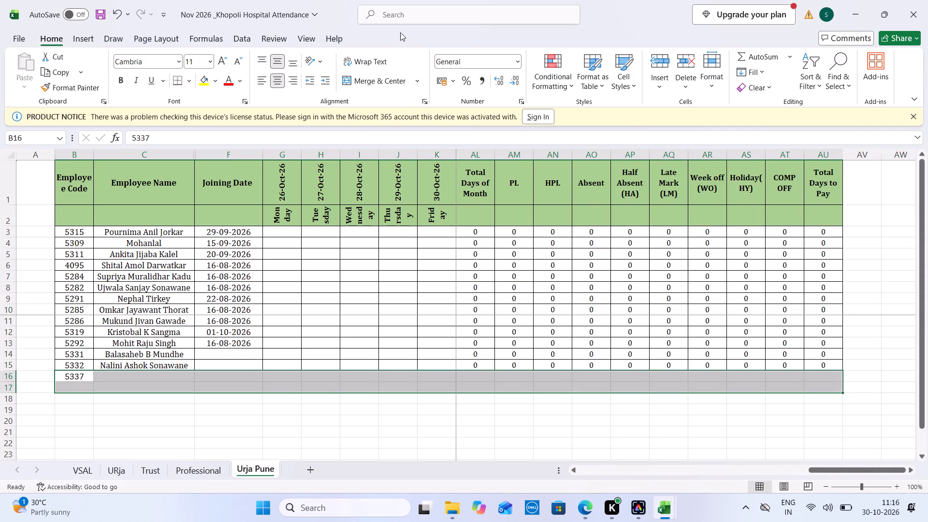
left_click(193, 80)
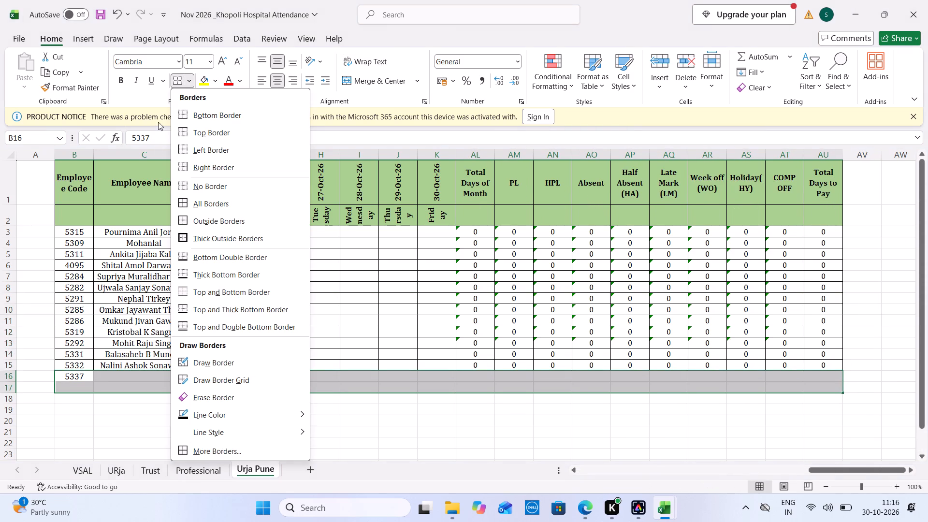
left_click(183, 198)
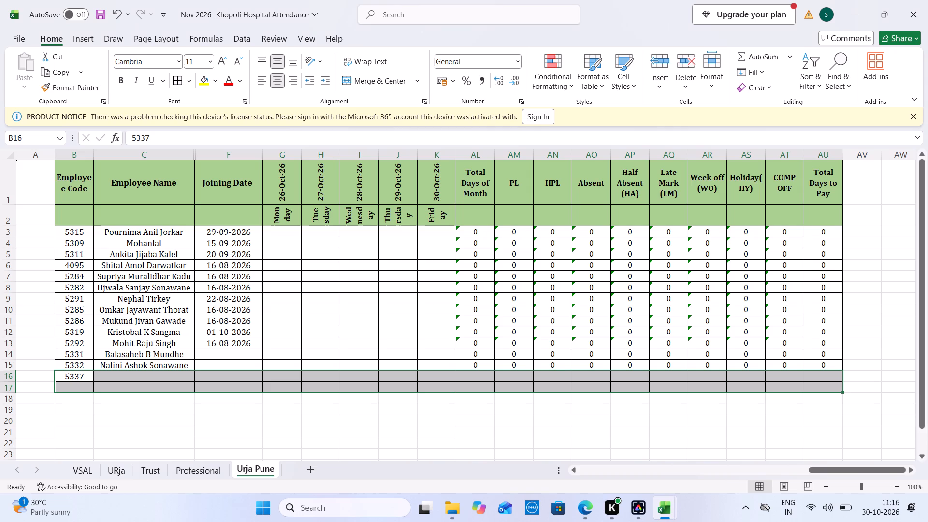
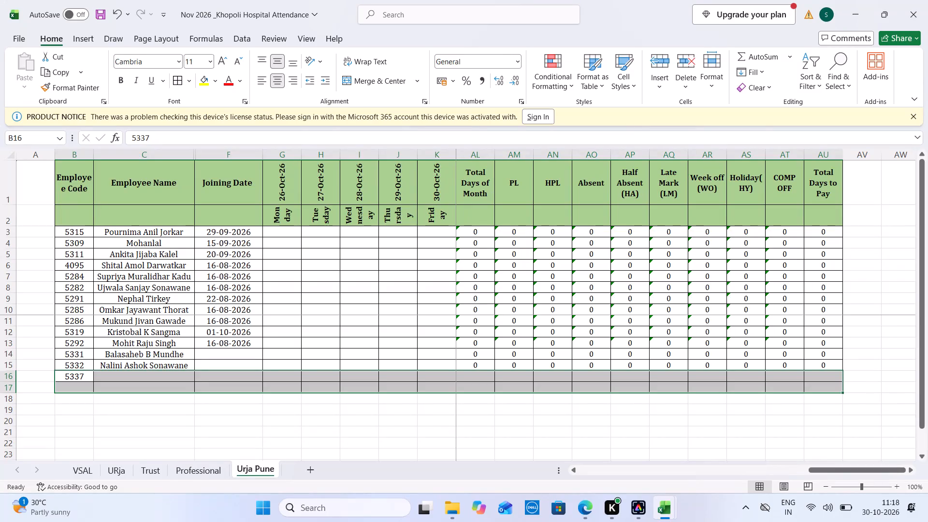
Copy row 15 of the Urja Pune sheet from 26-Oct-26 through Total Days to Pay into rows 16 and 17, and save the workbook.
left_click(285, 363)
left_click_drag(285, 363, 927, 349)
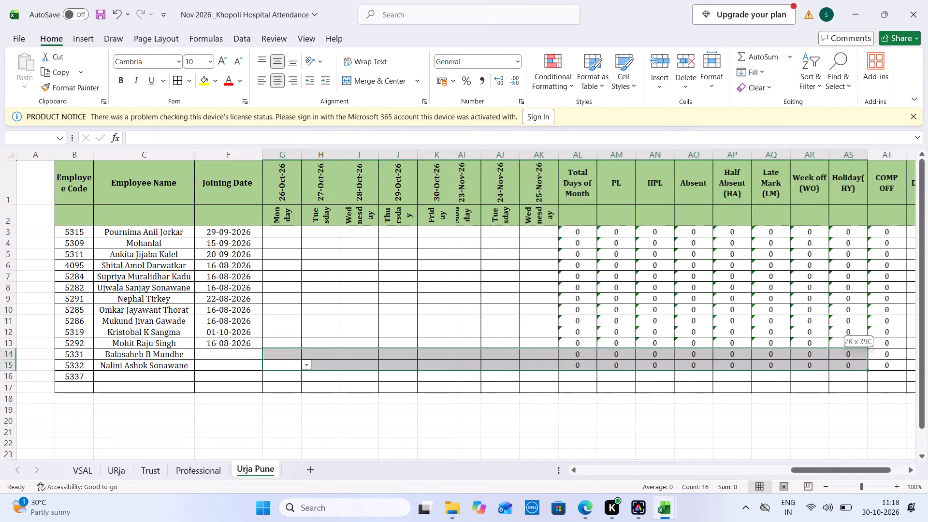
left_click_drag(927, 349, 824, 366)
key("ctrl+c")
key("Left")
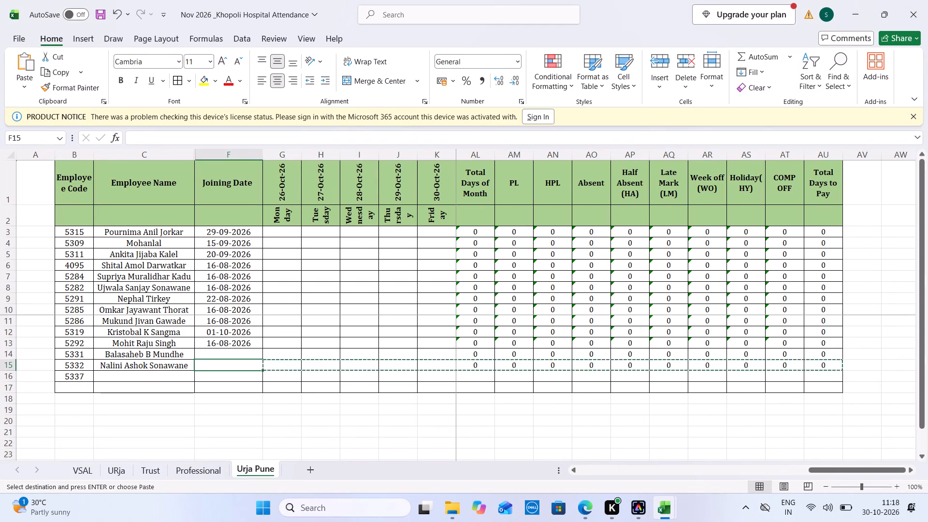
key("Down")
key("Right")
key("ctrl+v")
key("Down")
key("ctrl+v")
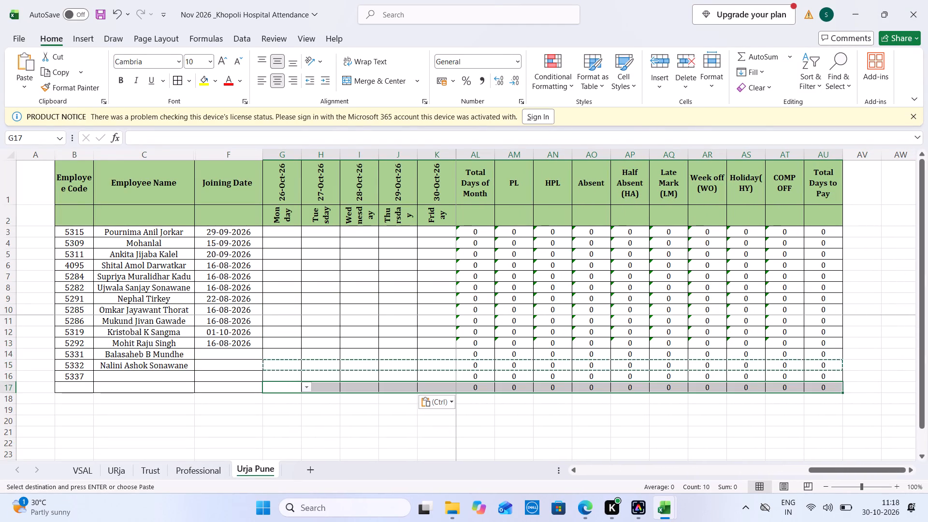
key("ctrl+s")
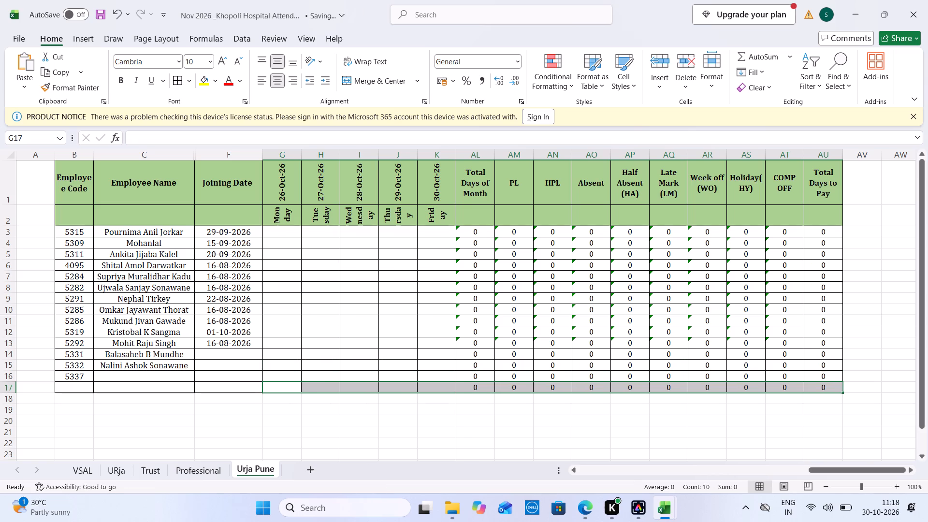
Select the Staff Brother's empty Employee Name cell, C16, on the Urja Pune sheet.
left_click(180, 378)
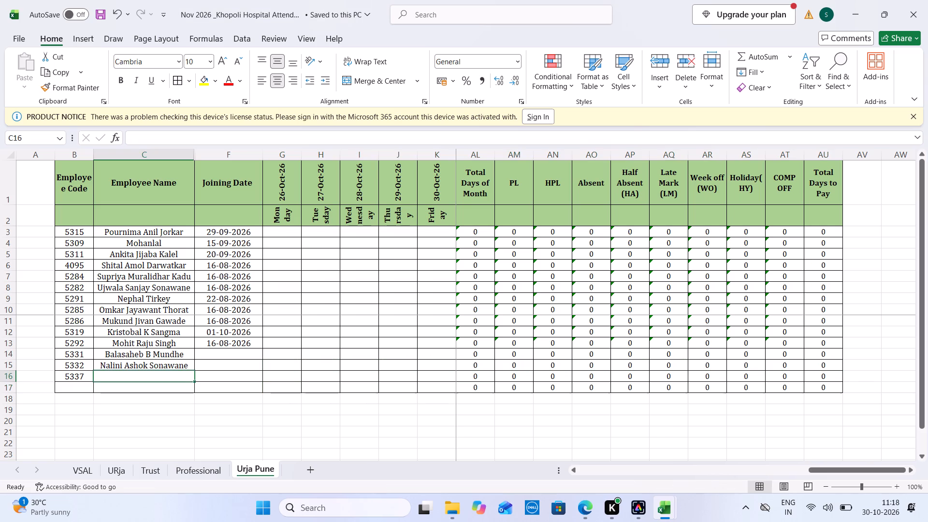
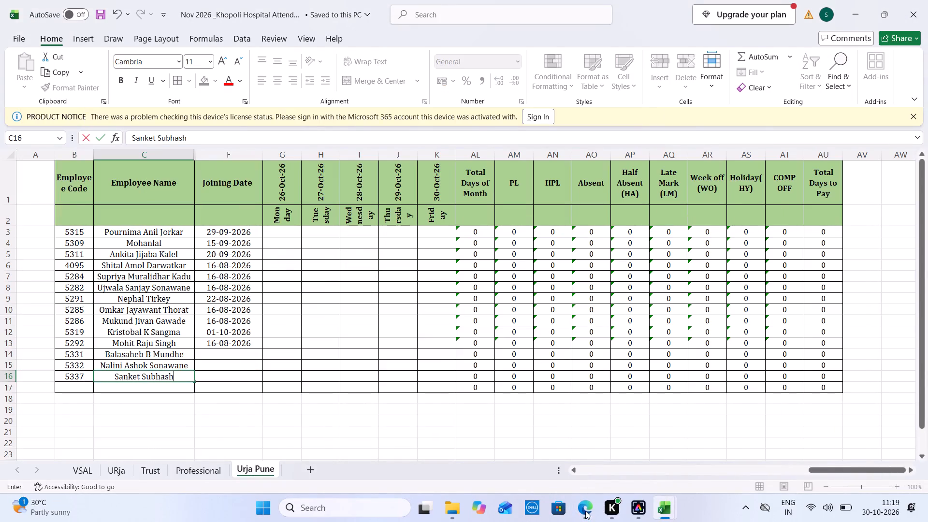
Complete the Staff Brother's full name in C16 of the Urja Pune sheet by adding the surname.
key("space")
type("Kedar")
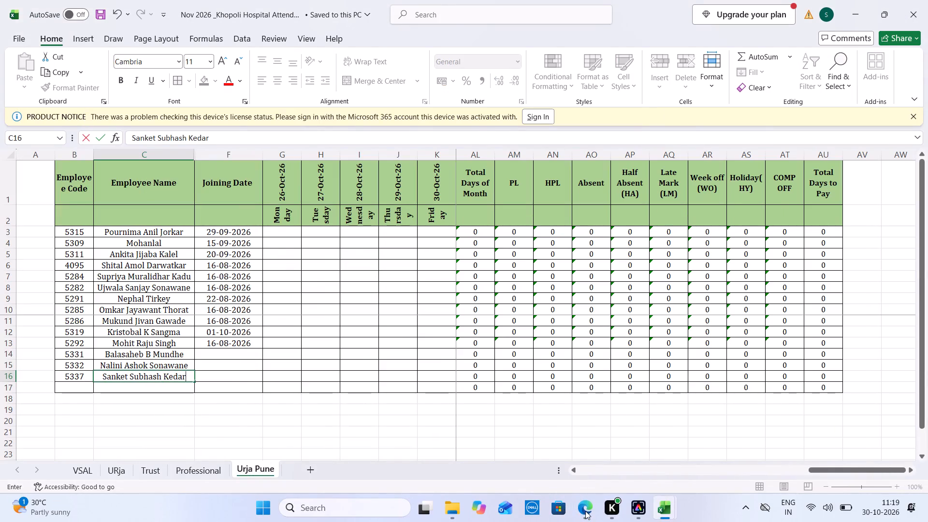
key("Right")
Mark the Staff Brother present (P) in row 16 for 27-Oct-26 through 30-Oct-26, checking the dates against his HRMThread applications.
key("Right")
key("Right")
left_click(585, 511)
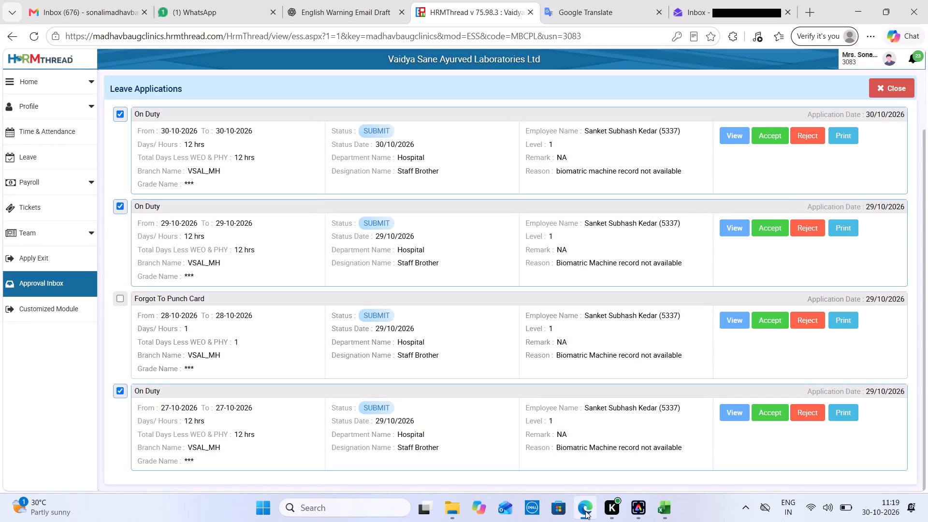
left_click(585, 511)
key("Right")
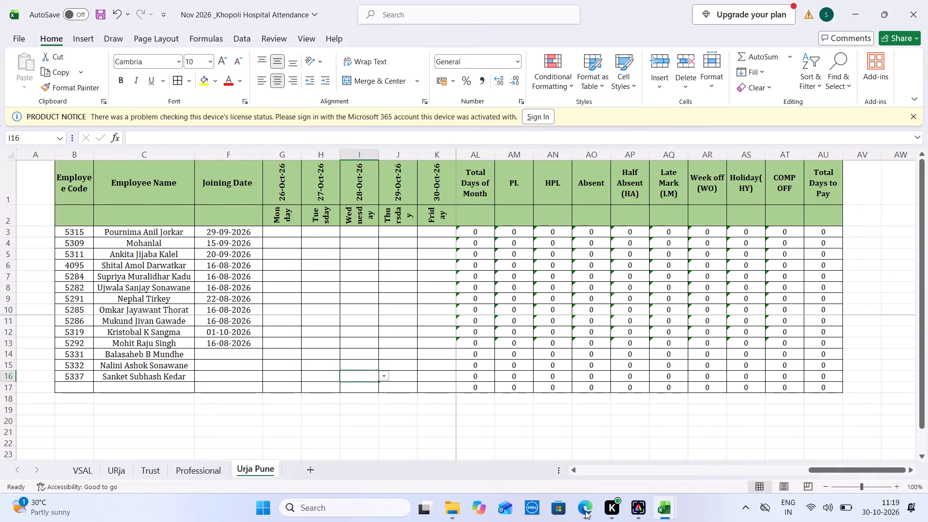
key("Left")
key("Tab")
key("p")
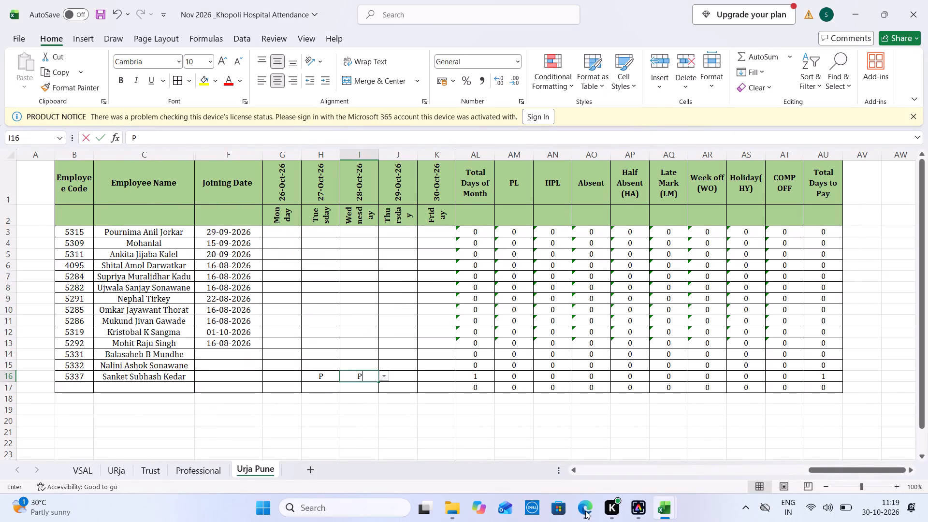
key("Tab")
key("p")
key("Tab")
key("p")
key("Left")
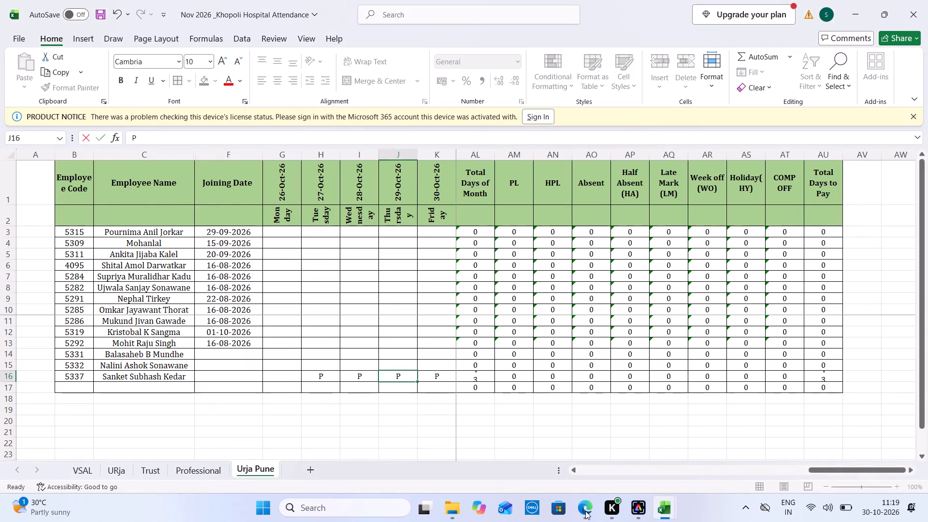
key("Left")
Recheck the Staff Brother's HRMThread applications, enter P for 26-Oct-26 in row 16, and save the workbook.
left_click(585, 511)
left_click(585, 511)
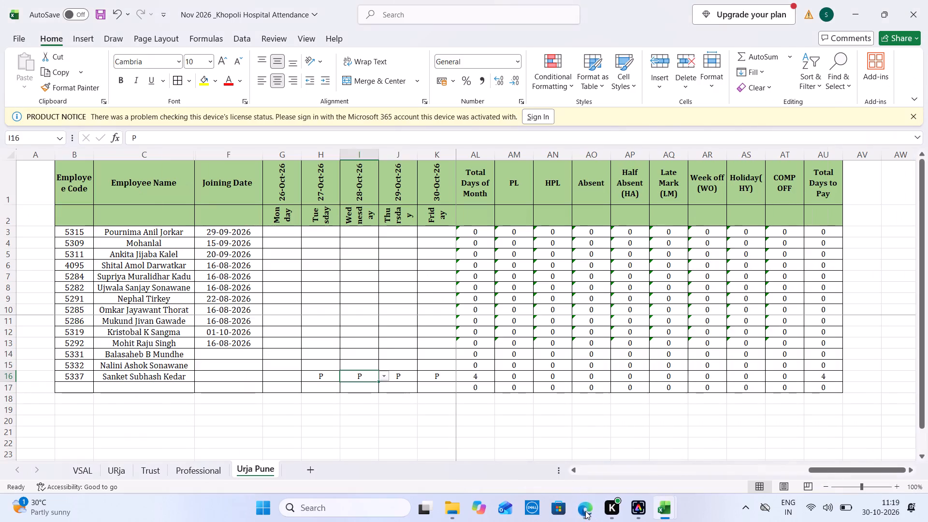
key("Left")
key("Left")
key("p")
key("ctrl+s")
Switch to HRMThread and accept the Staff Brother's three selected On Duty applications for 27, 29 and 30-10-2026.
left_click(585, 511)
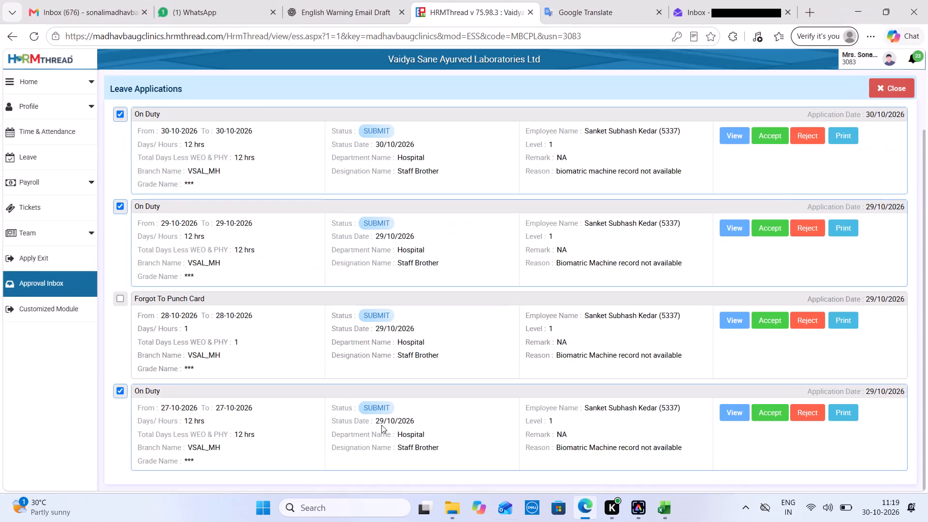
left_click(927, 101)
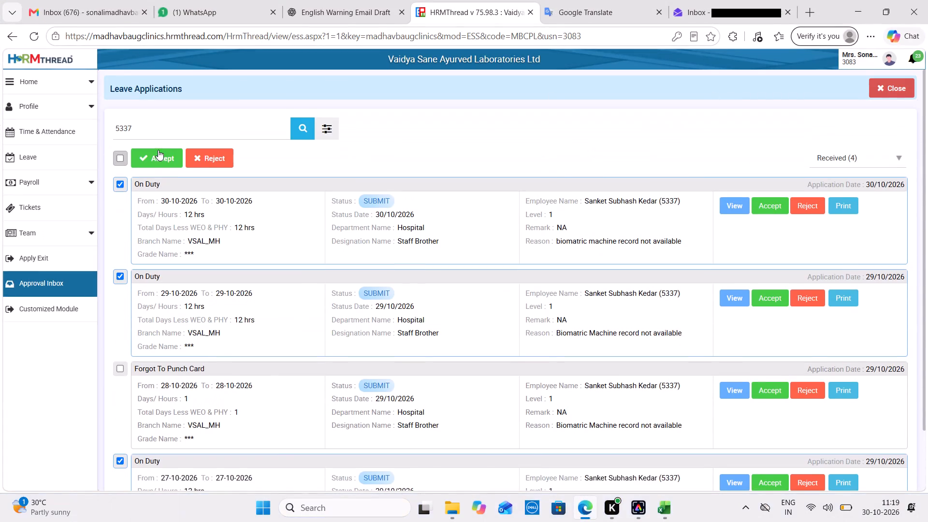
left_click(158, 150)
left_click(530, 223)
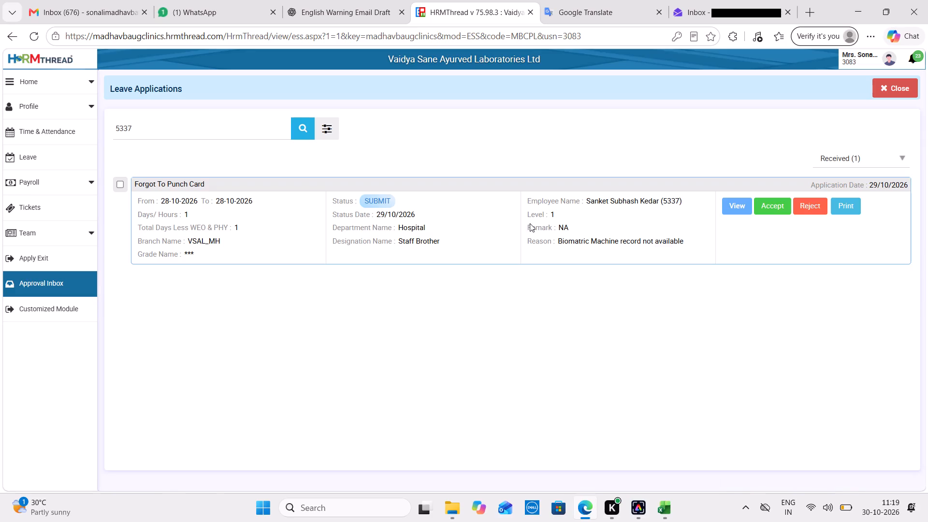
Reject the Staff Brother's Forgot To Punch Card application for 28-10-2026, submitting it without a remark.
left_click(812, 202)
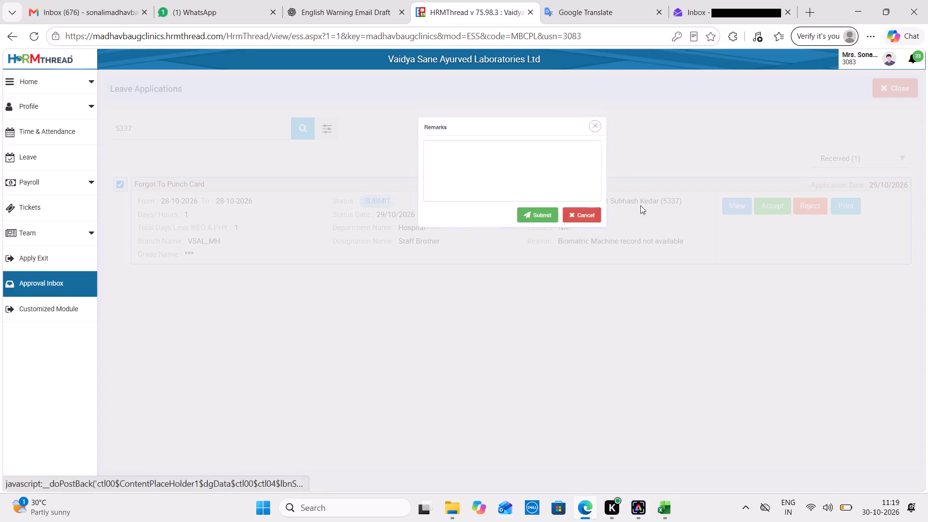
left_click(540, 225)
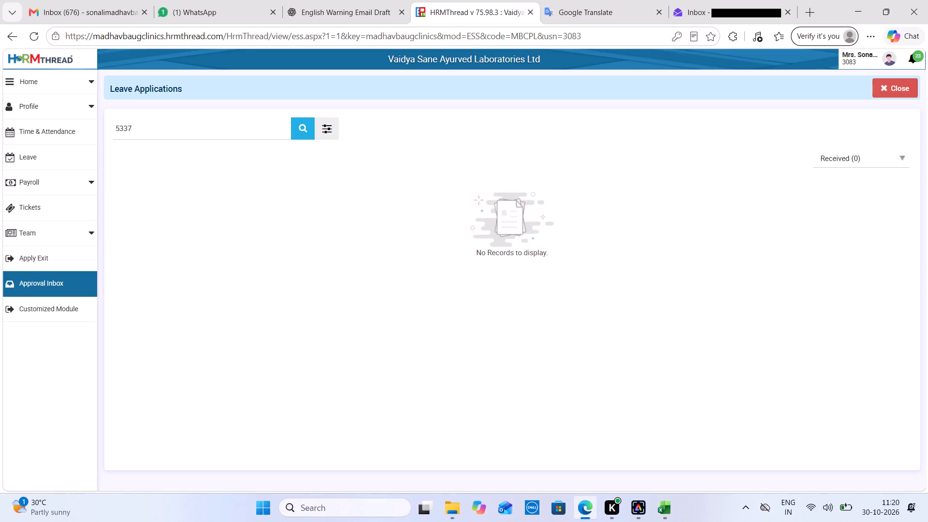
double_click(216, 129)
key("BackSpace")
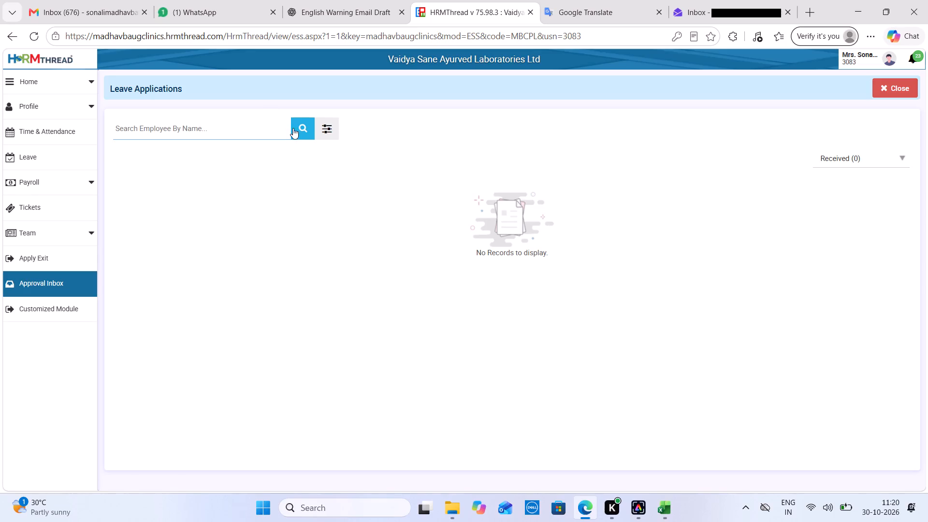
double_click(301, 129)
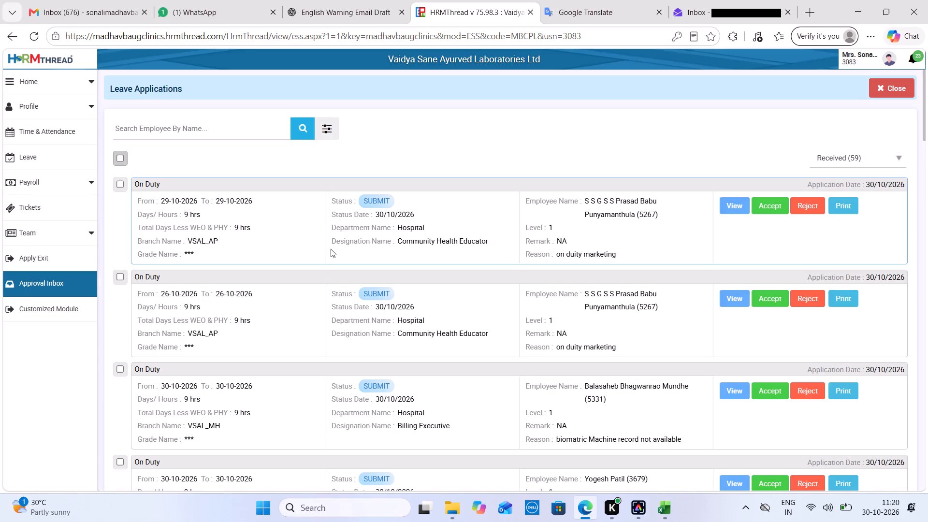
left_click(206, 119)
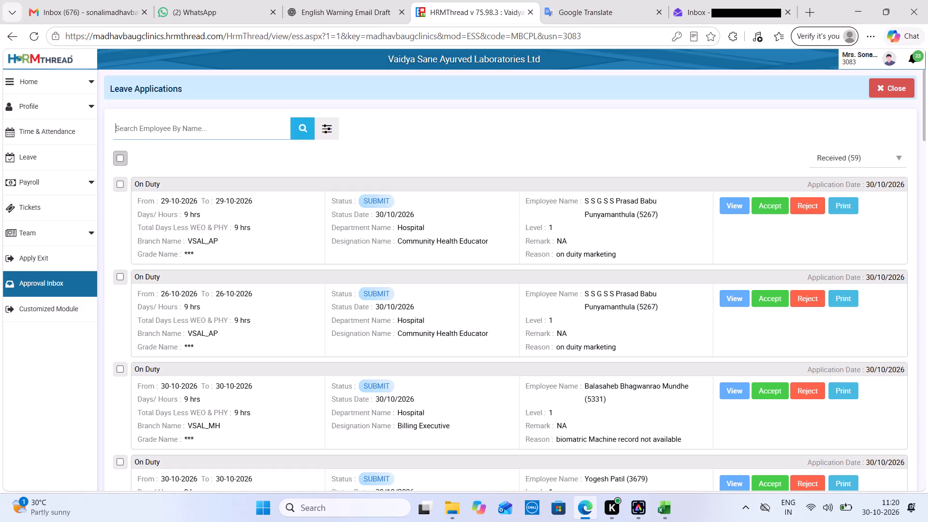
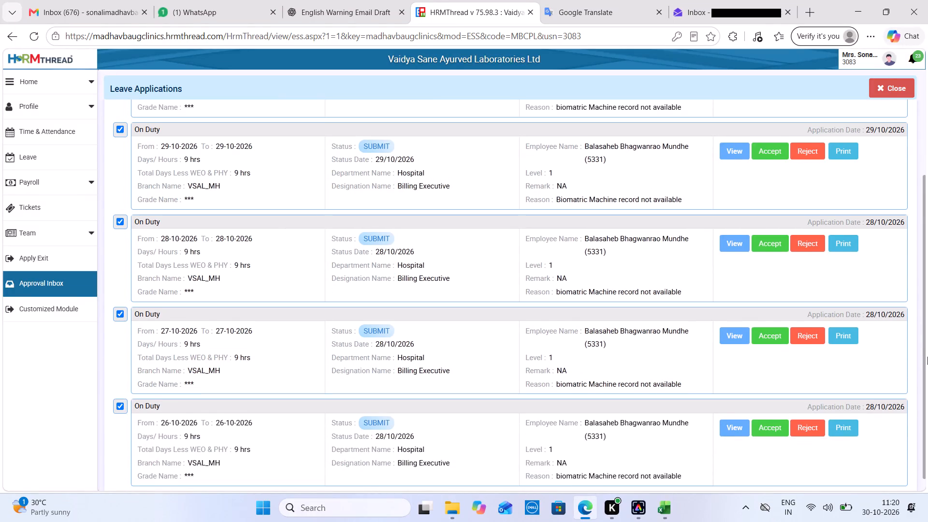
Accept the Billing Executive's five selected On Duty applications for 26-10-2026 through 30-10-2026, submitting them without remarks.
left_click_drag(927, 357, 927, 234)
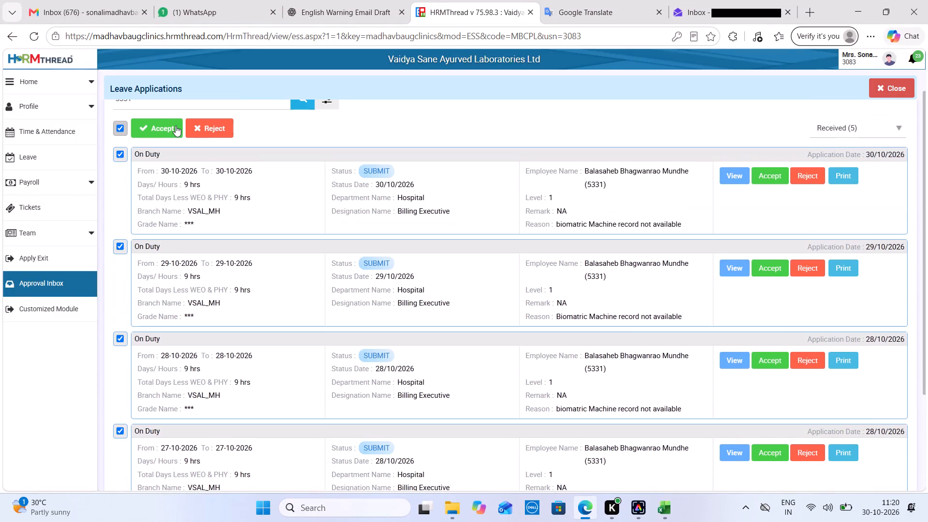
left_click(175, 124)
left_click(558, 228)
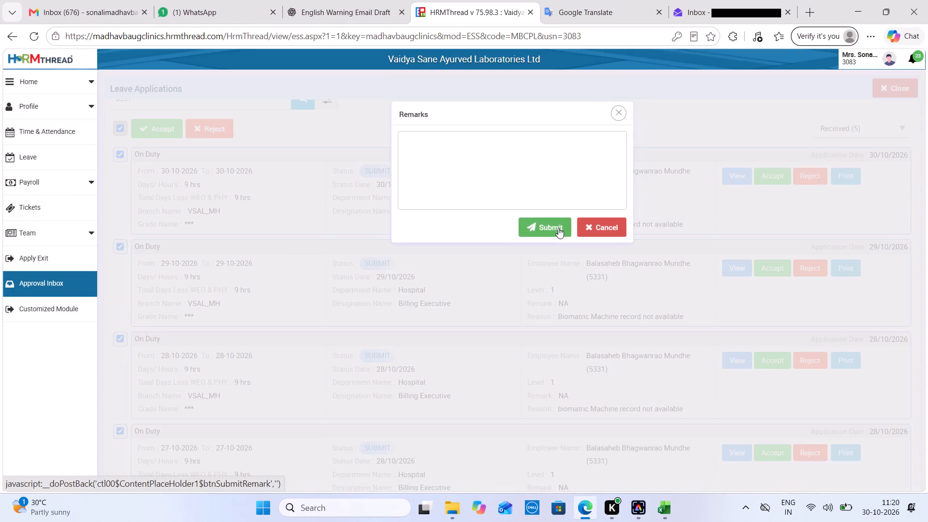
Switch from HRMThread to Excel.
left_click(663, 503)
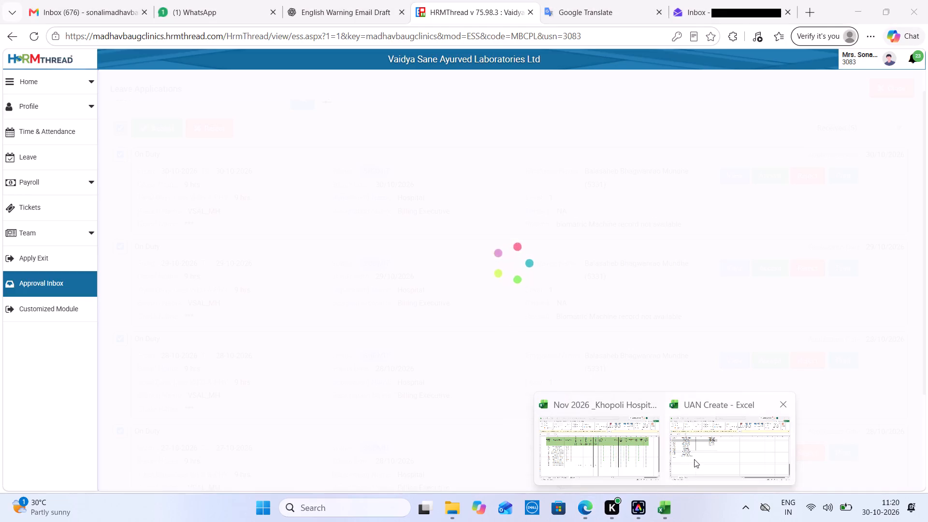
left_click(601, 431)
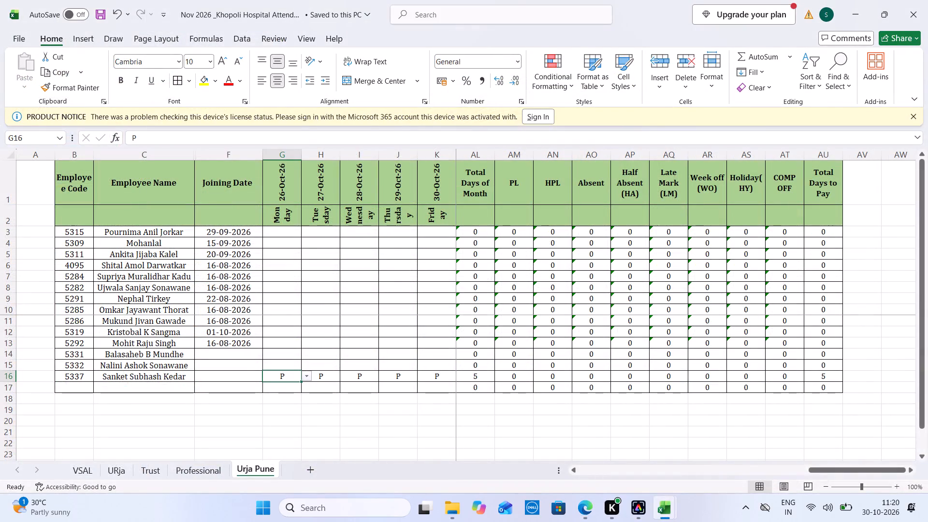
left_click(282, 357)
key("p")
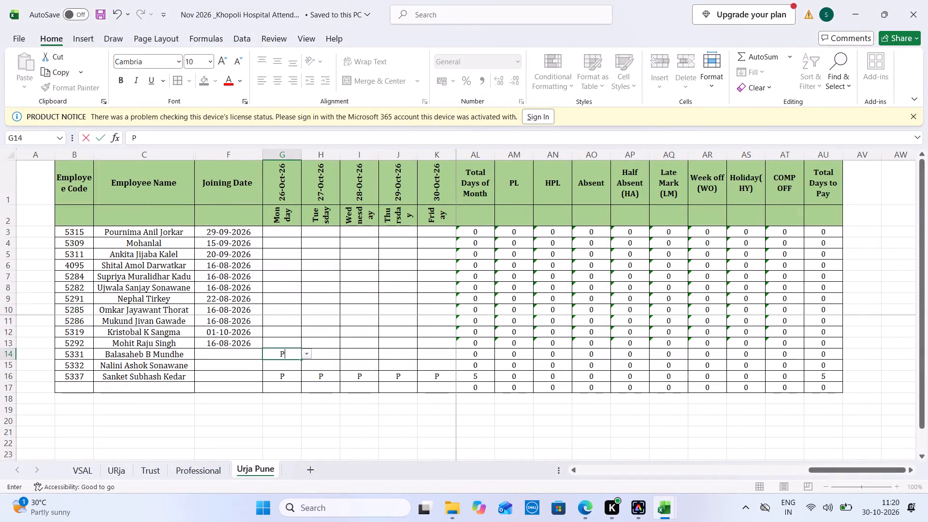
key("Tab")
key("p")
key("Tab")
key("p")
key("Tab")
key("p")
key("Tab")
key("p")
key("Tab")
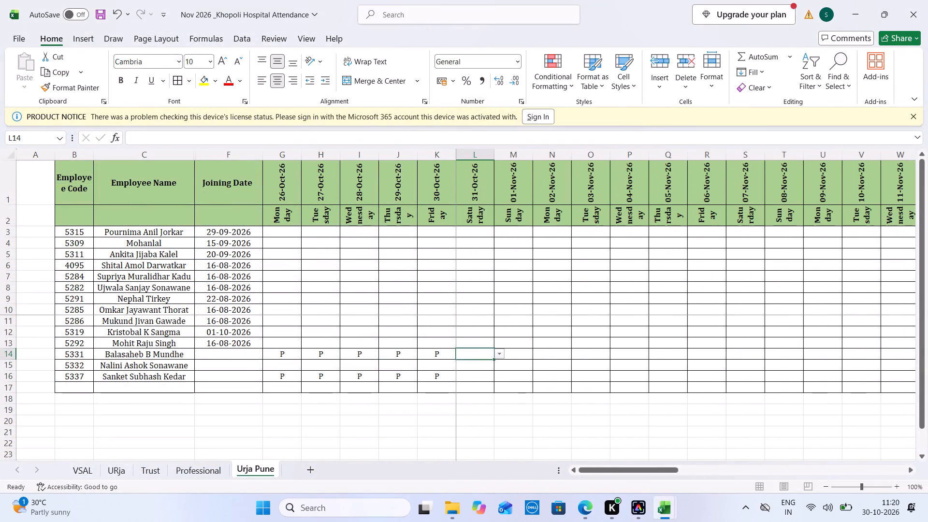
key("ctrl+s")
left_click(592, 510)
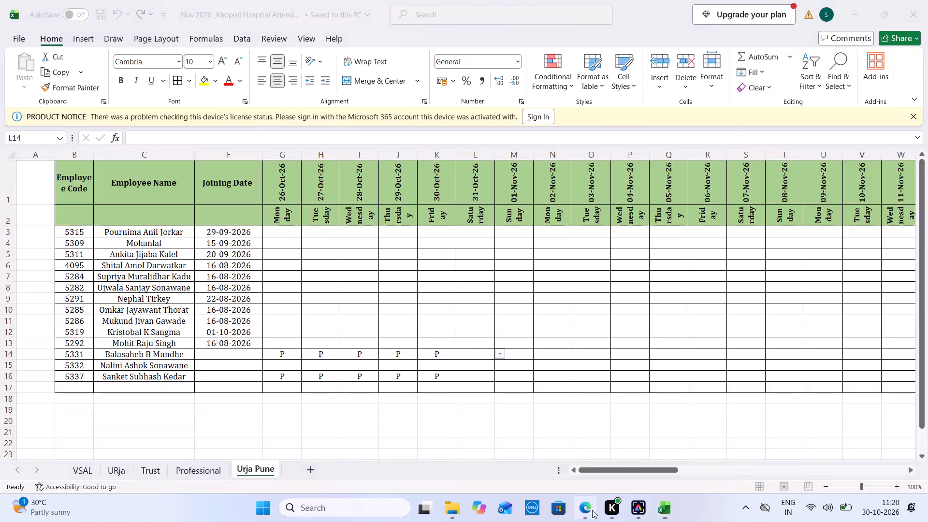
double_click(184, 126)
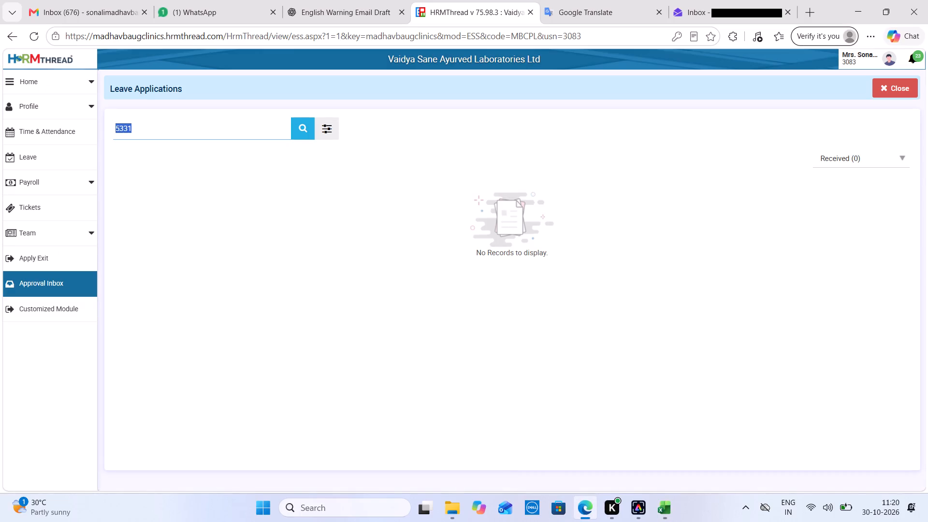
key("BackSpace")
double_click(298, 129)
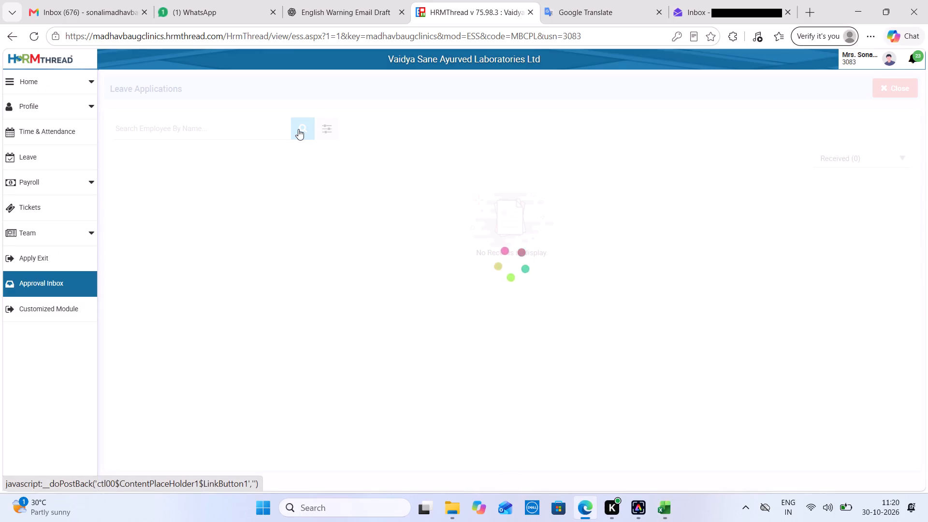
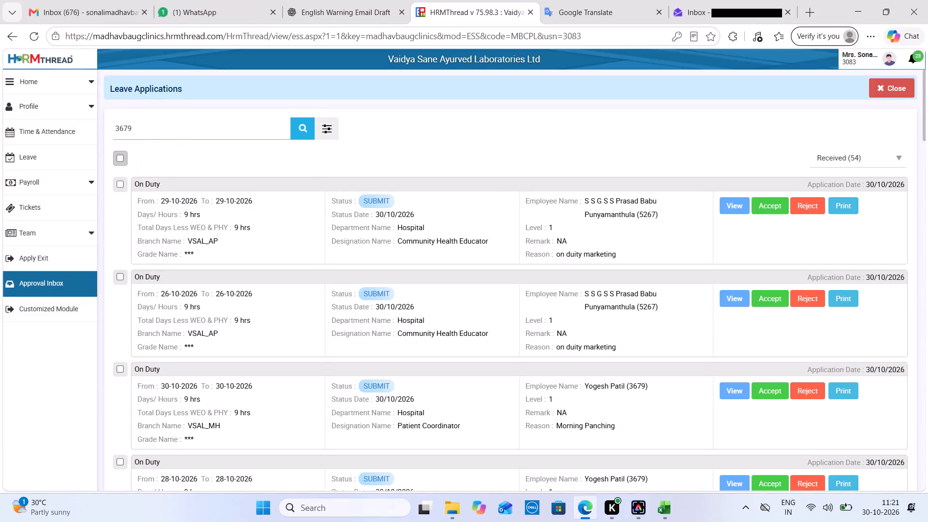
left_click(302, 122)
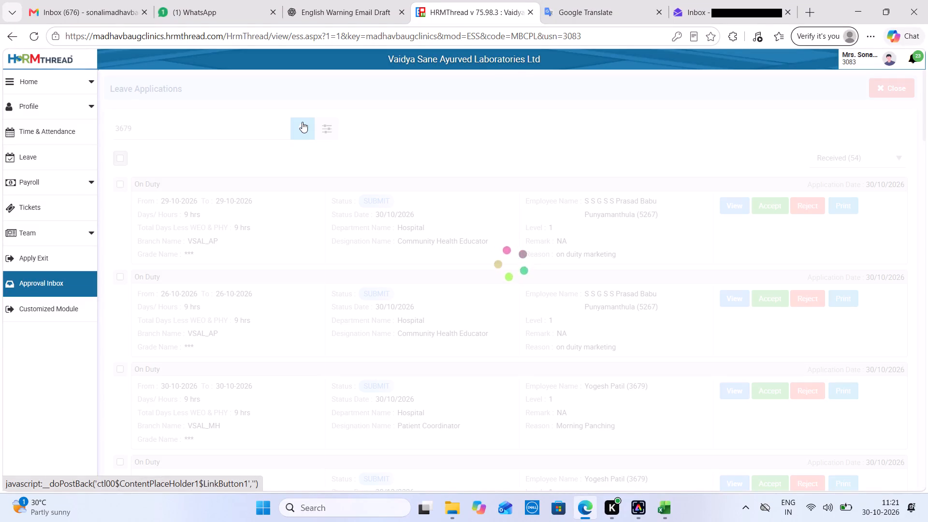
left_click(119, 157)
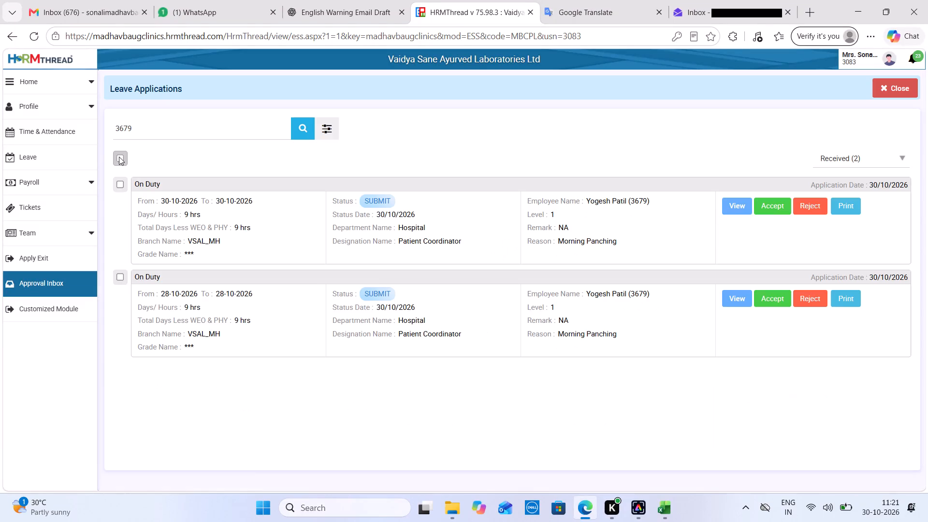
left_click(171, 158)
left_click(536, 219)
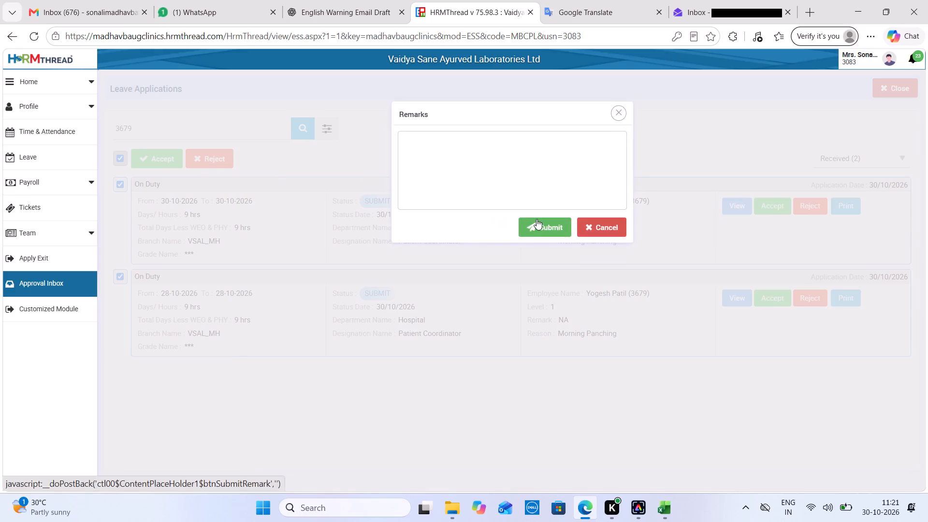
left_click(583, 440)
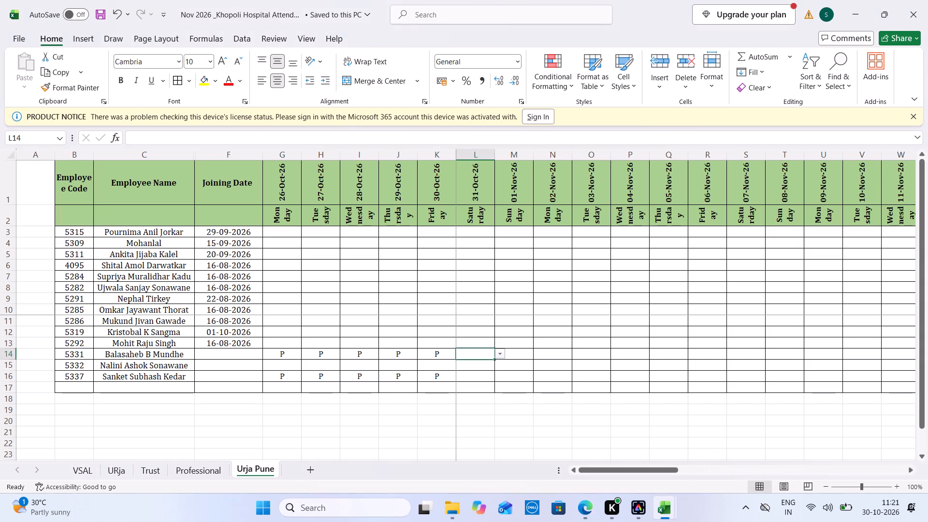
left_click(93, 462)
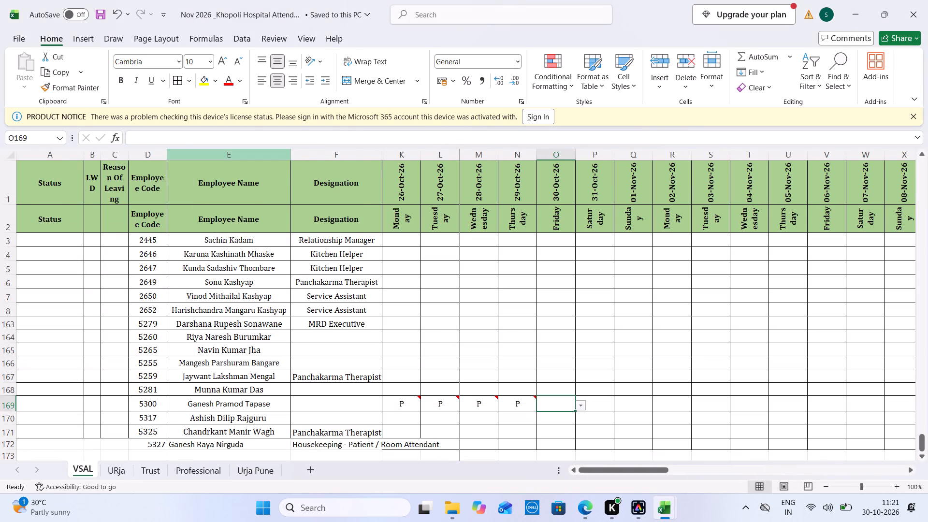
left_click(261, 152)
key("ctrl+f")
type("YOGESH")
key("Return")
key("Return")
key("Return")
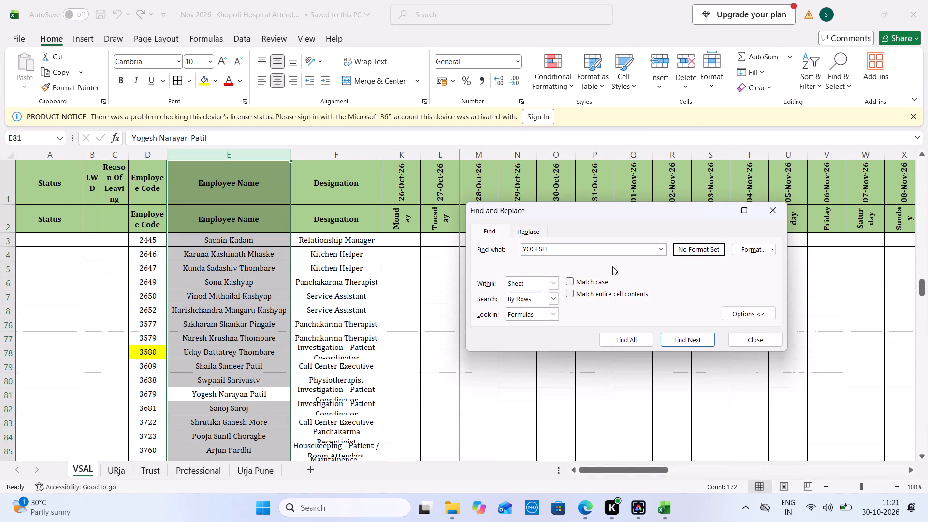
left_click(447, 394)
key("Tab")
key("p")
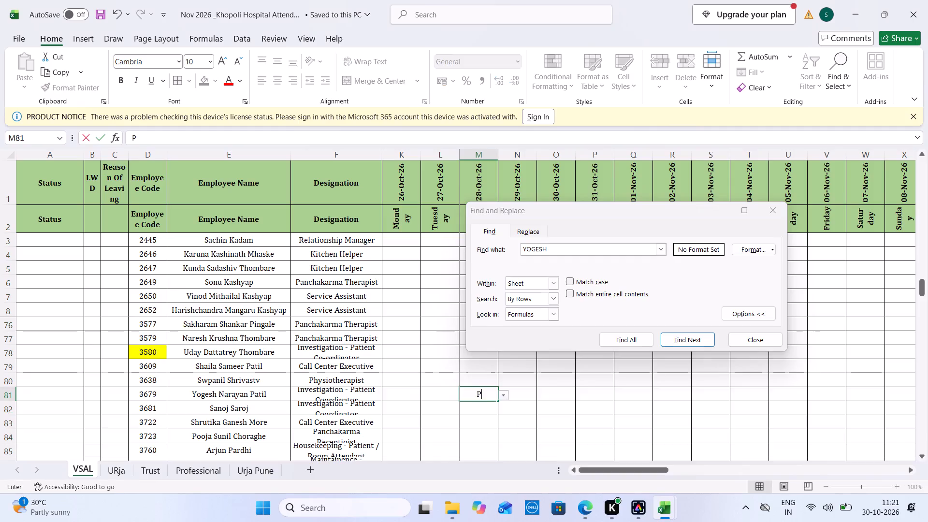
key("Tab")
key("Tab")
key("p")
key("ctrl+s")
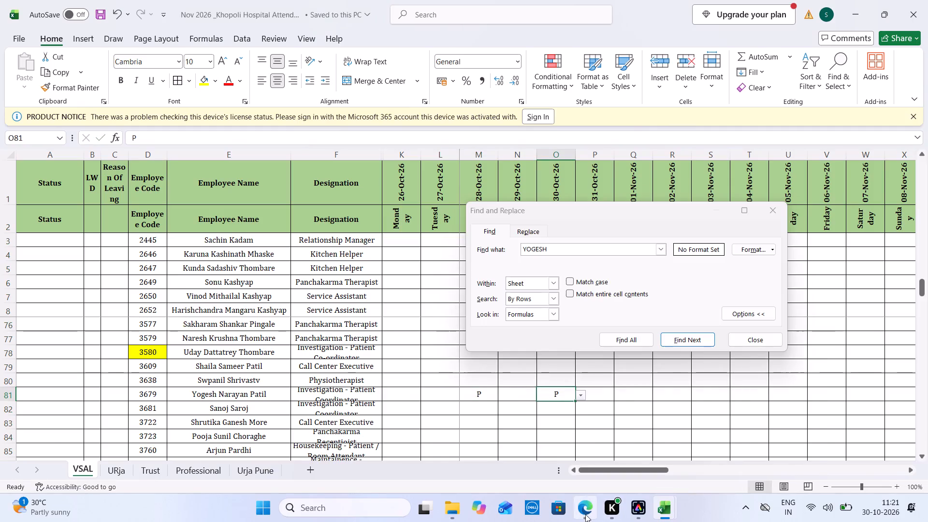
left_click(585, 514)
double_click(261, 130)
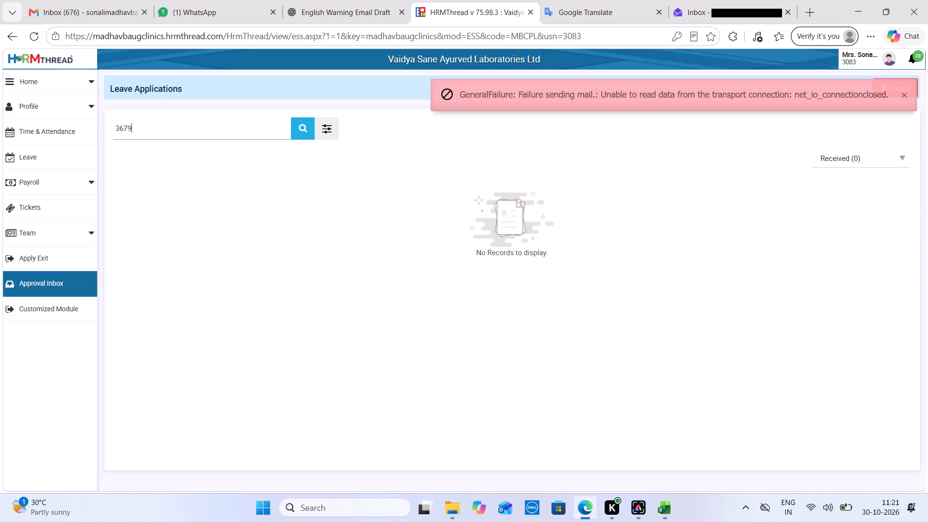
key("BackSpace")
left_click(297, 127)
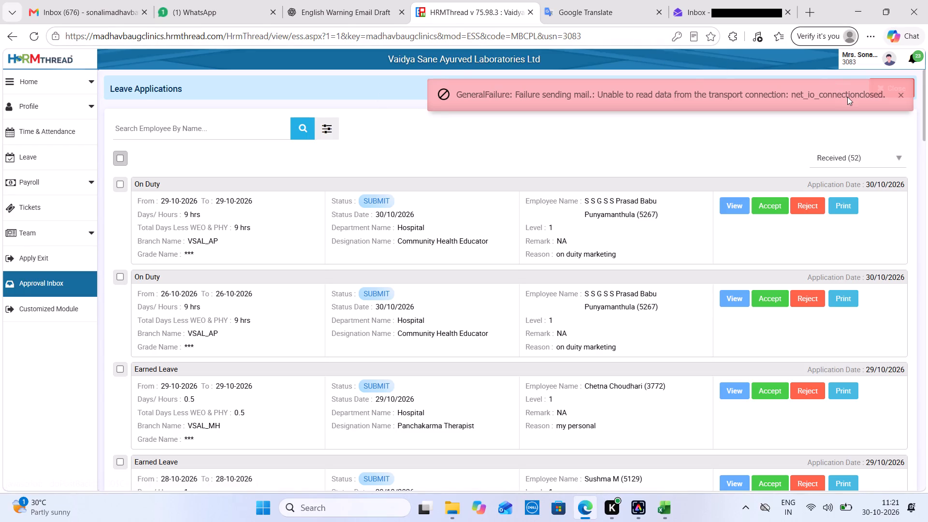
left_click(907, 92)
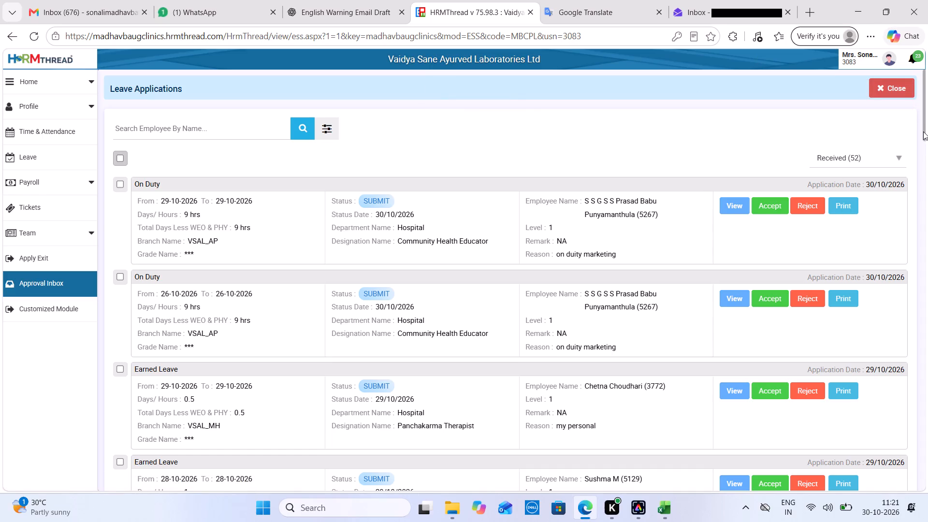
left_click_drag(923, 128, 927, 352)
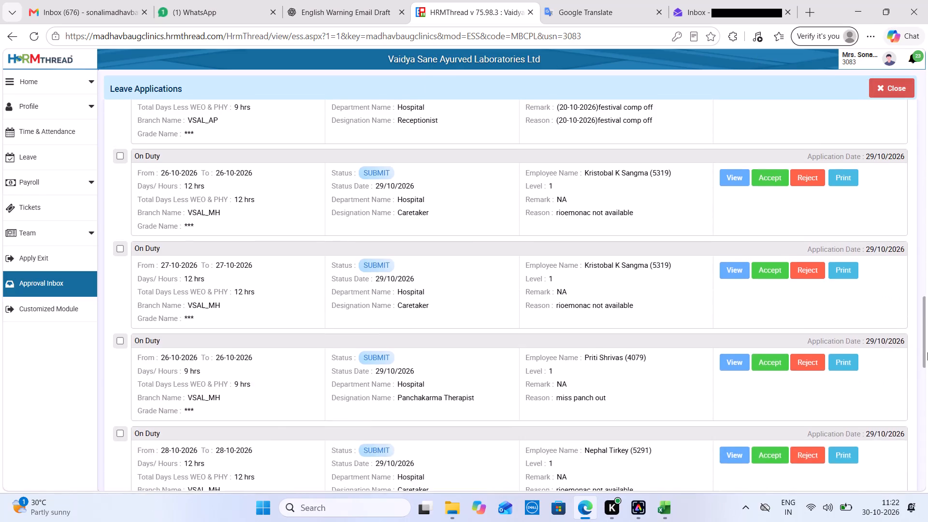
left_click_drag(927, 352, 927, 194)
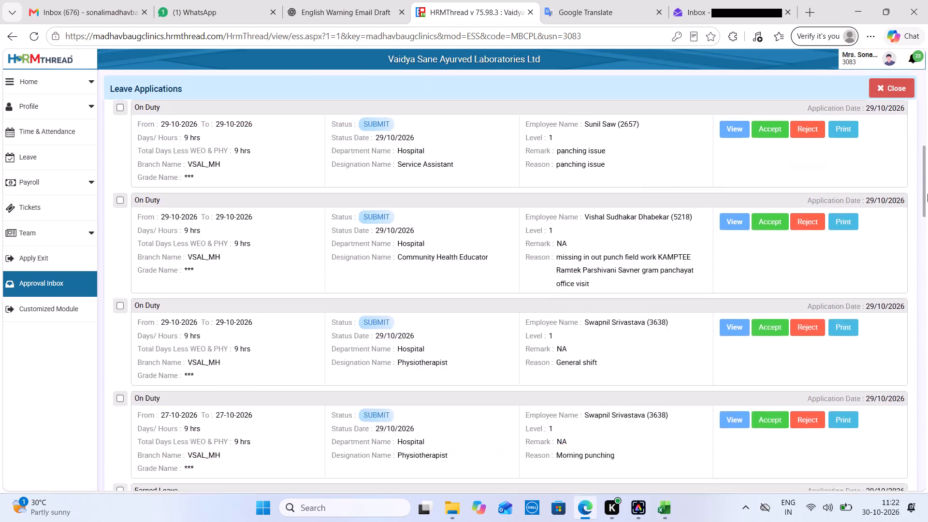
left_click_drag(927, 194, 927, 142)
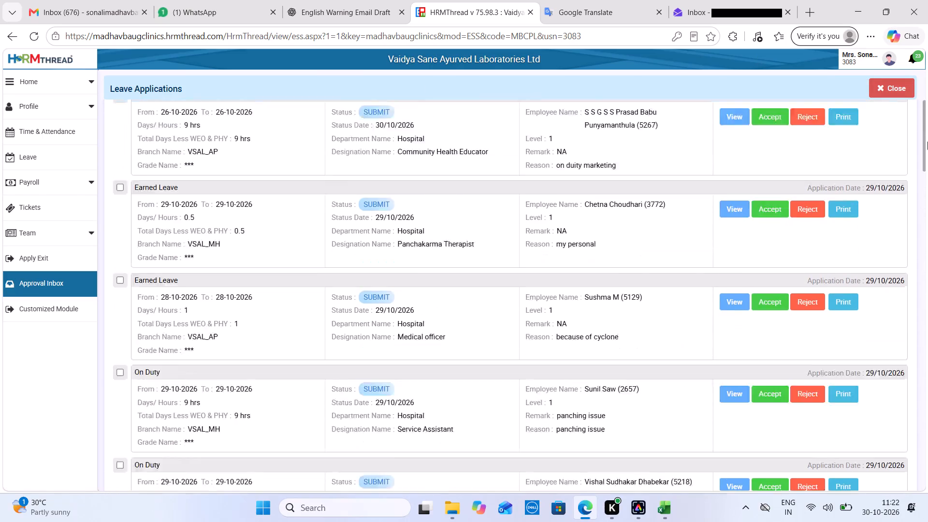
left_click_drag(927, 142, 927, 95)
left_click(207, 130)
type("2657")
left_click(295, 130)
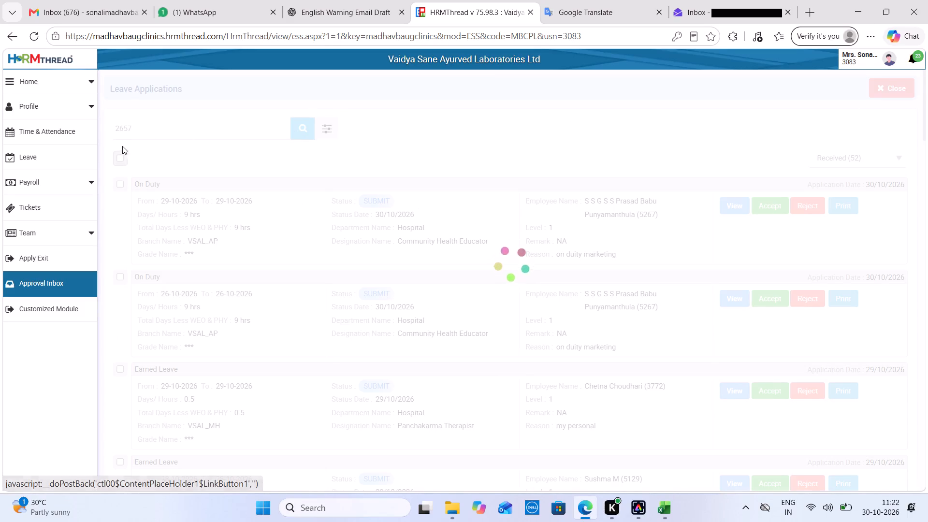
left_click(118, 162)
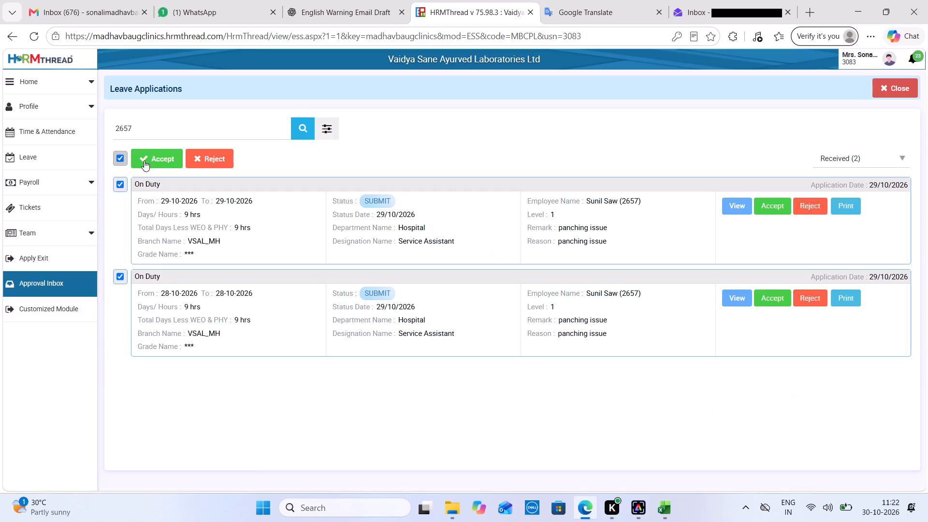
left_click(144, 160)
left_click(541, 228)
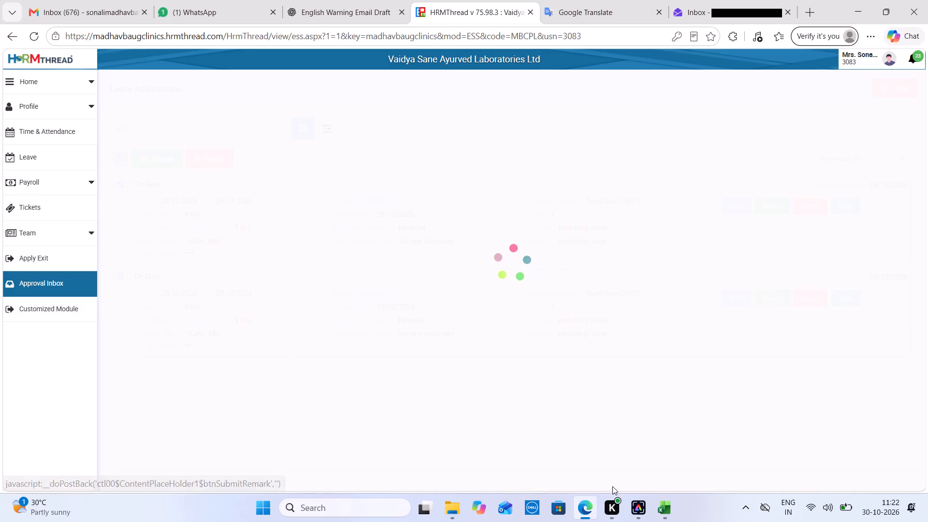
left_click(585, 451)
left_click(456, 261)
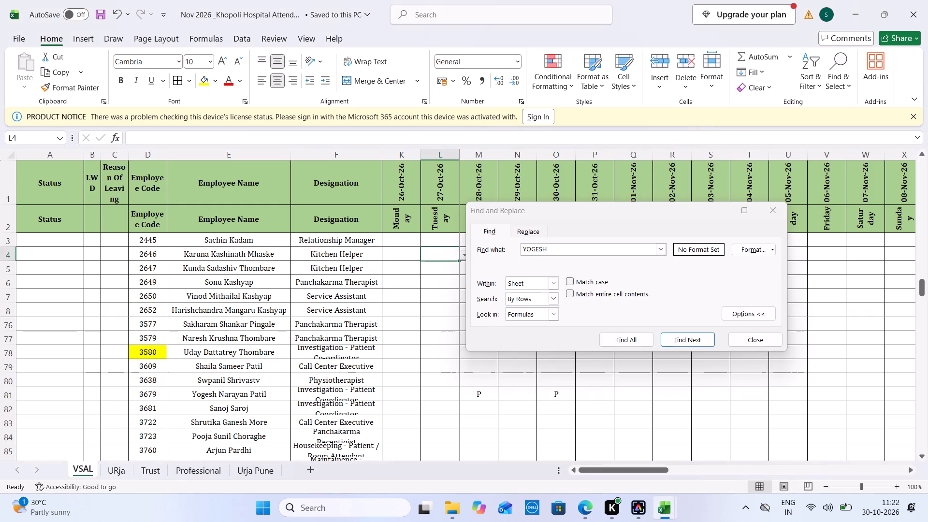
key("Down")
key("Down")
key("Down")
key("Down")
key("Down")
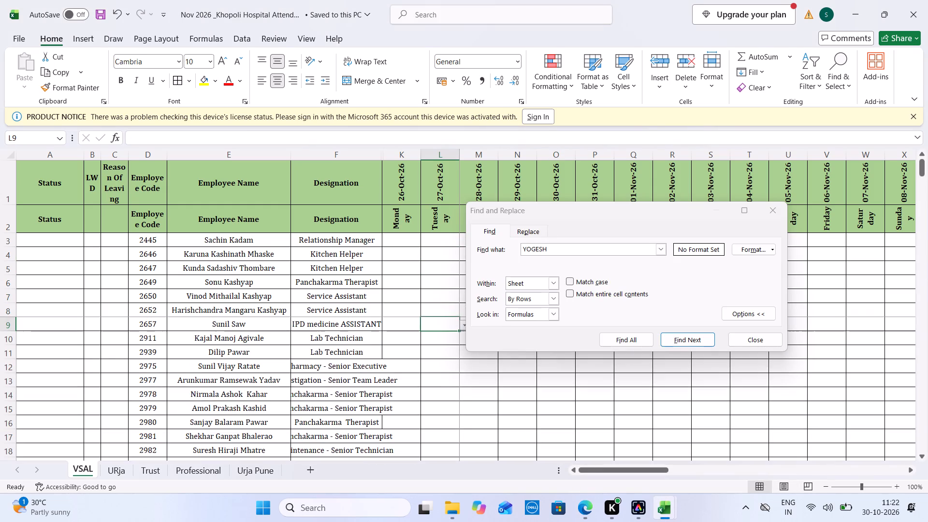
key("Right")
key("p")
key("Tab")
key("p")
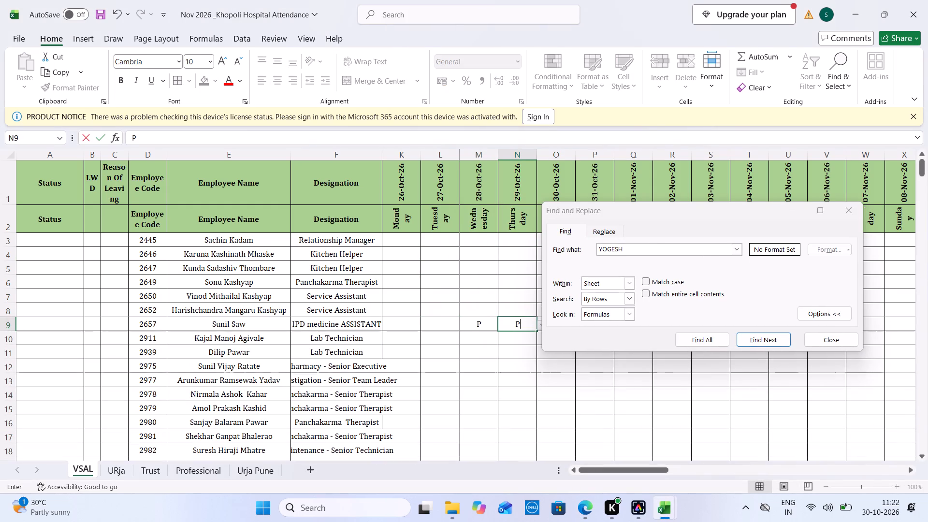
key("ctrl+s")
left_click(857, 215)
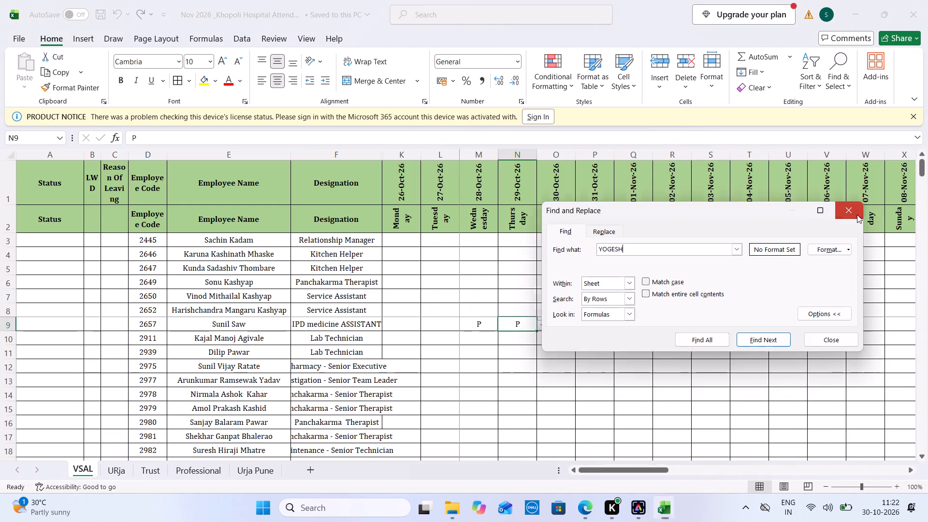
Switch to File Explorer, search Local Disk (D:) for VIZAG, and open the Attendance Sheet Vizag workbook.
left_click(458, 505)
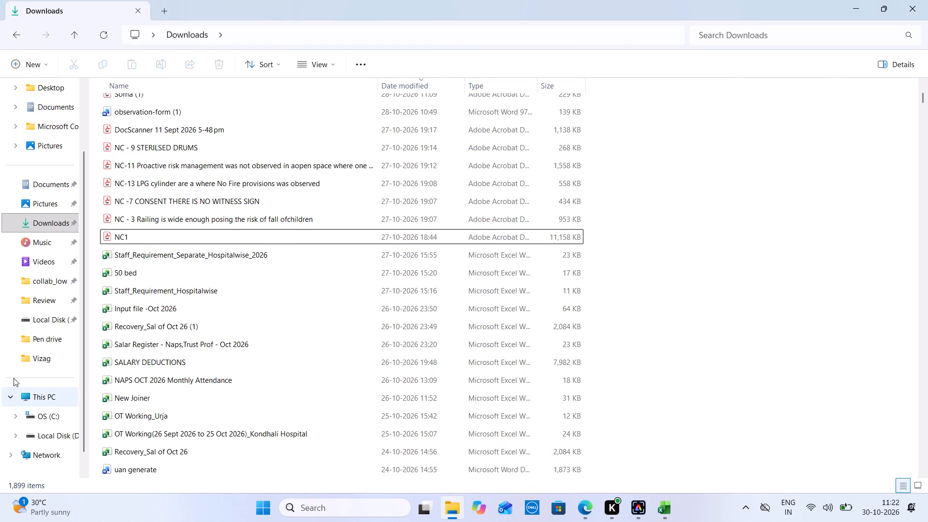
left_click(64, 322)
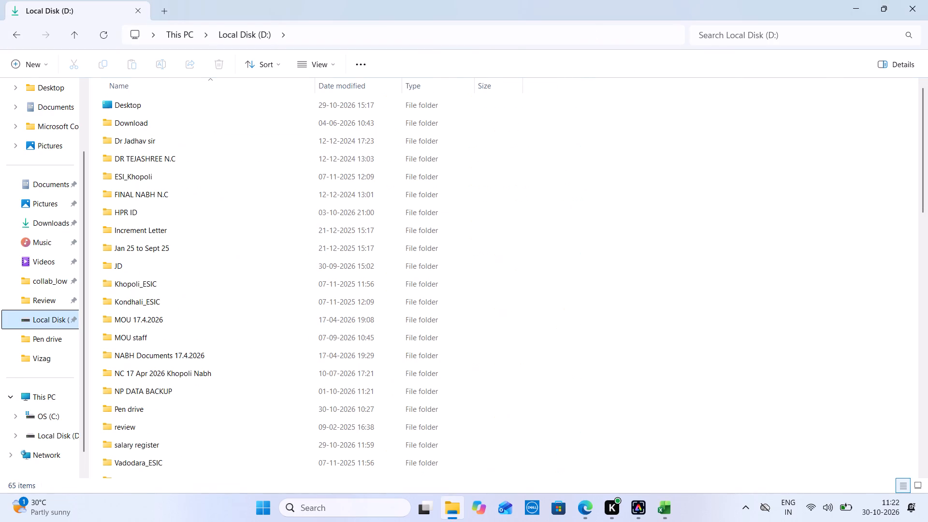
left_click(722, 37)
type("VIZAG")
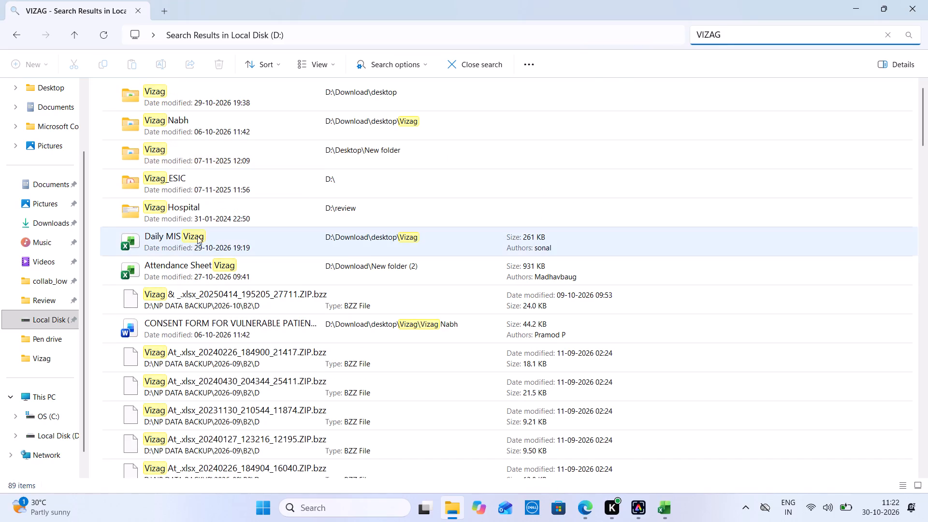
double_click(224, 258)
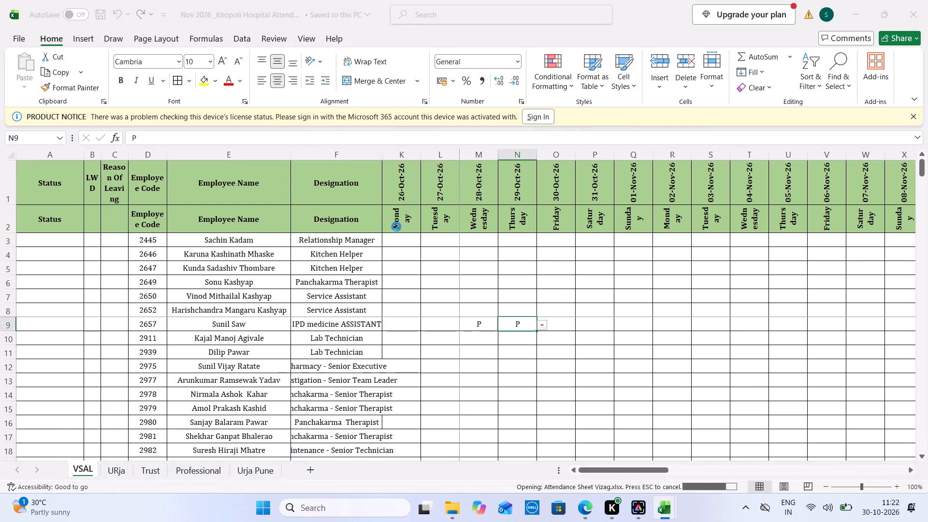
Add two blank worksheets after the OCT 2026 VIZAG sheet.
left_click(849, 469)
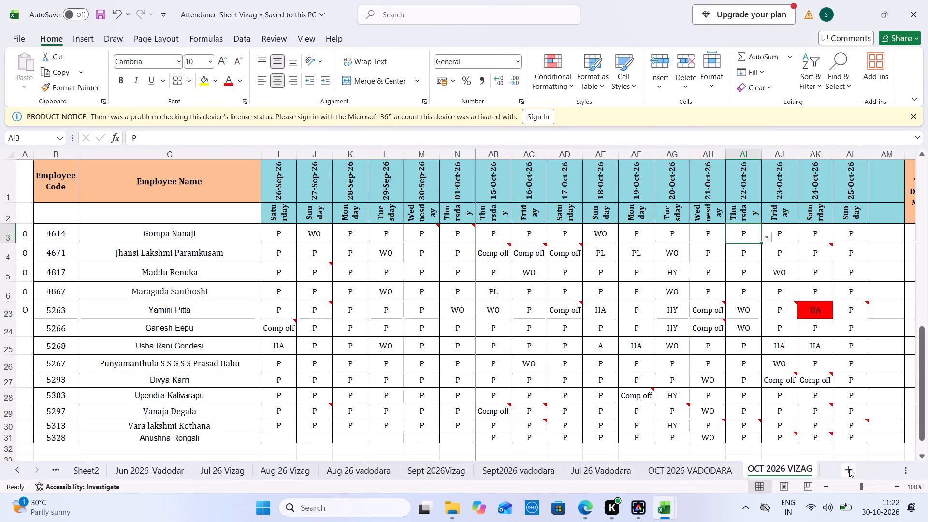
double_click(849, 469)
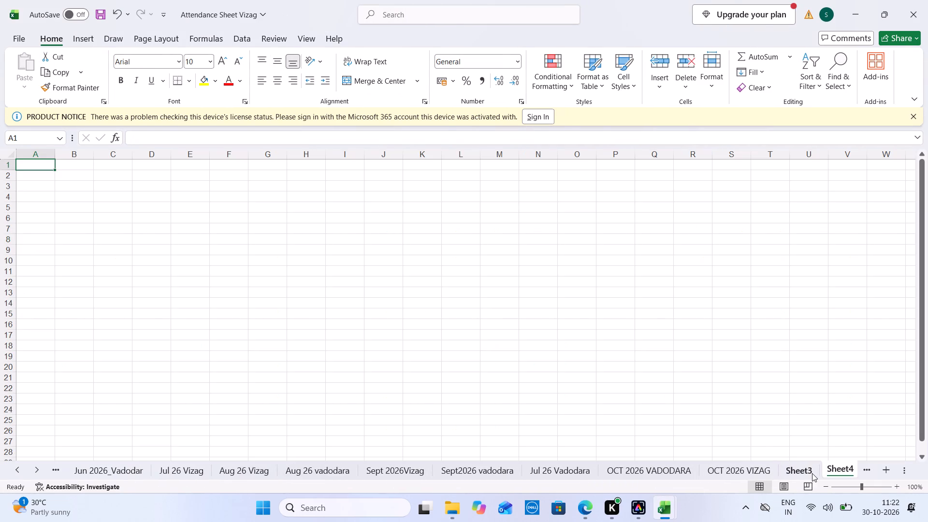
Rename the first new worksheet, Sheet3, as Nov 2026 Vizag.
double_click(796, 473)
type("nOV")
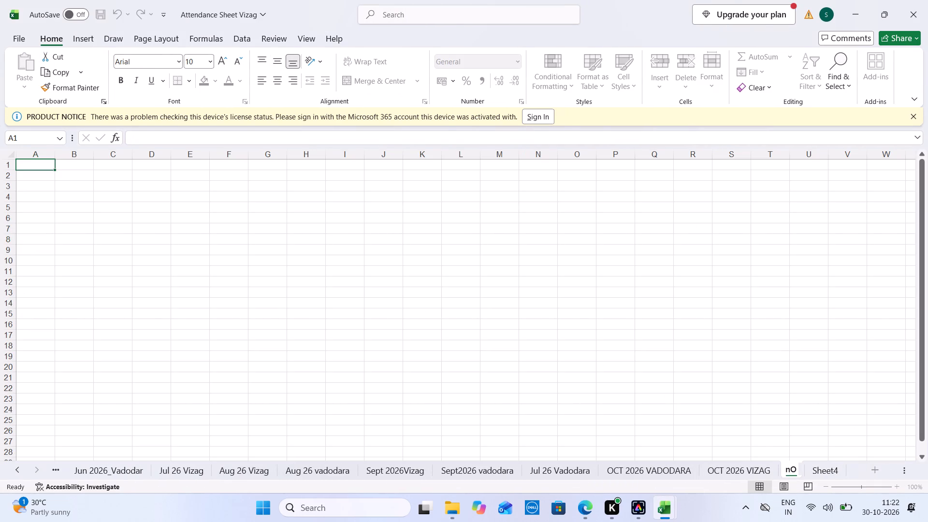
key("BackSpace")
key("BackSpace")
key("BackSpace")
key("BackSpace")
key("BackSpace")
key("BackSpace")
type("Nov 2026 Vizag")
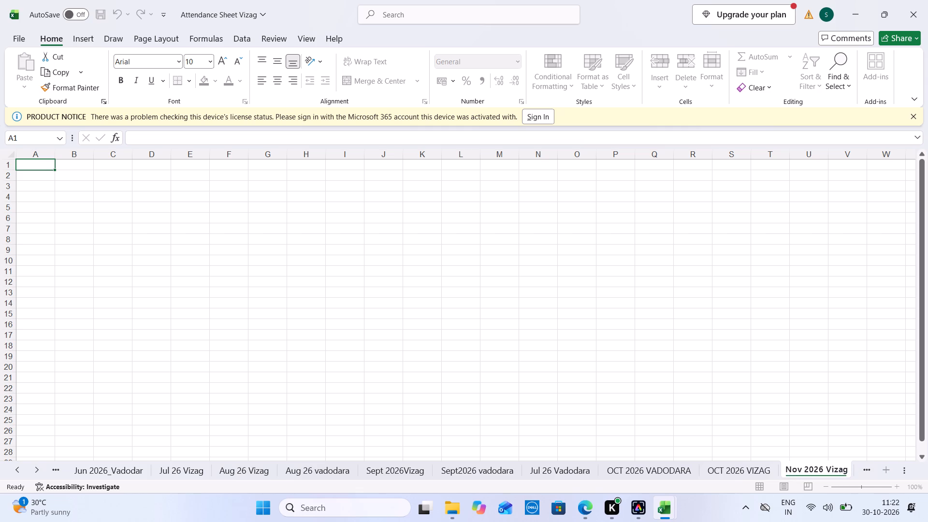
Rename the second new worksheet, Sheet4, as Nov 2026 Vadodara.
triple_click(16, 470)
left_click_drag(48, 470, 39, 470)
triple_click(39, 470)
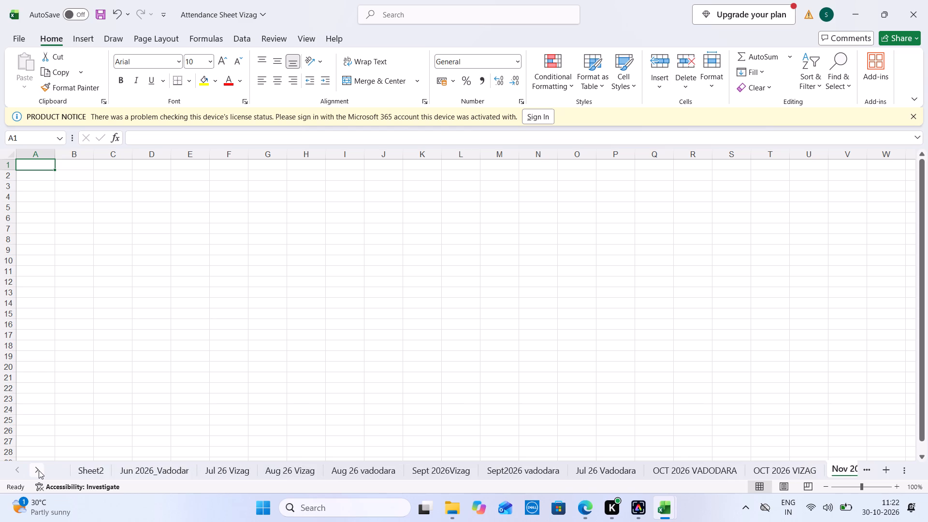
triple_click(39, 470)
left_click(39, 470)
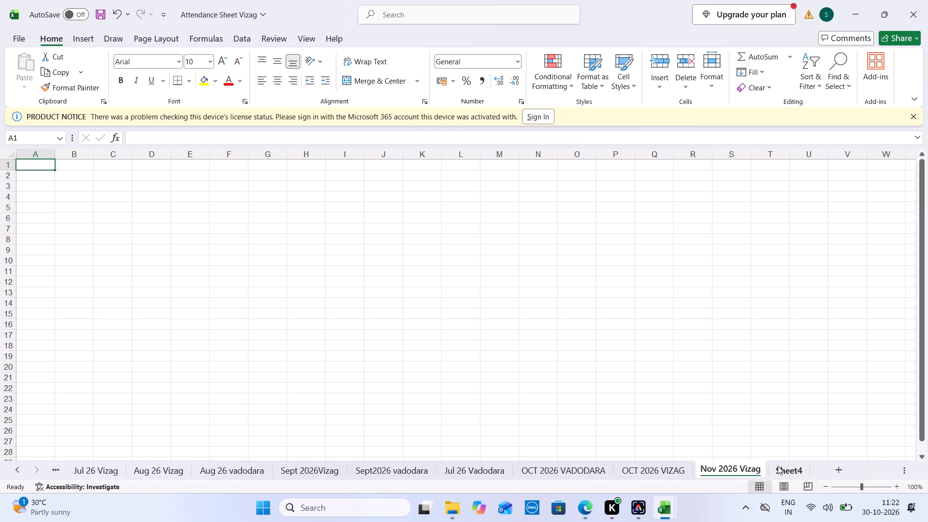
double_click(782, 474)
type("Nov 2026 Vadodara")
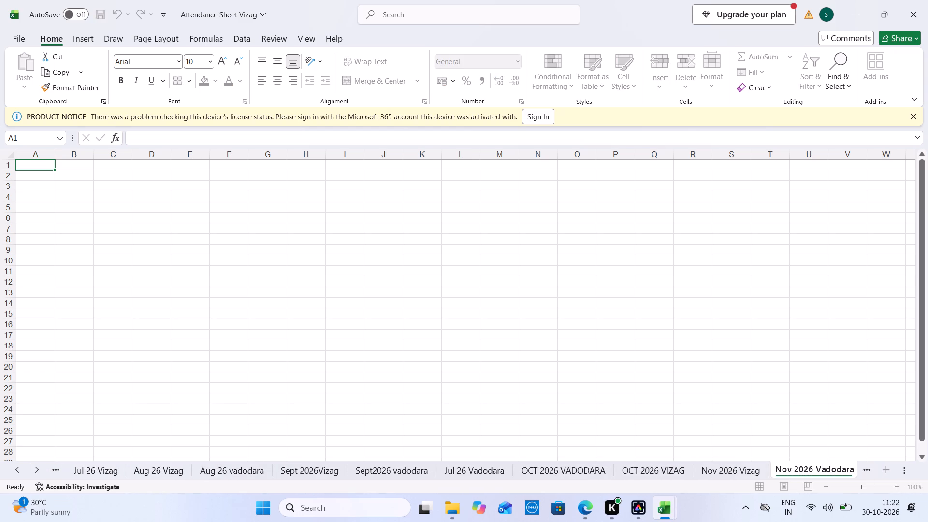
left_click(775, 365)
Copy the entire OCT 2026 VIZAG sheet and paste it into the Nov 2026 Vizag sheet.
left_click(652, 470)
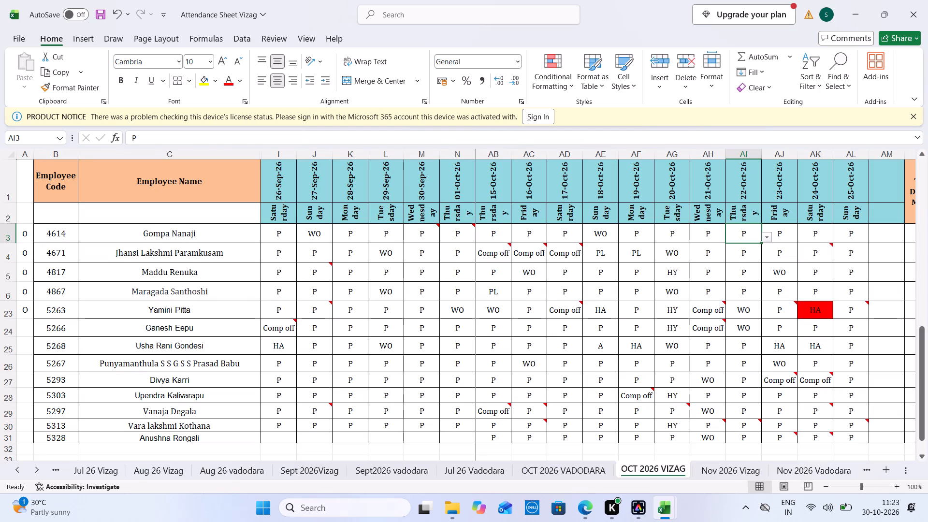
left_click(12, 157)
key("ctrl+c")
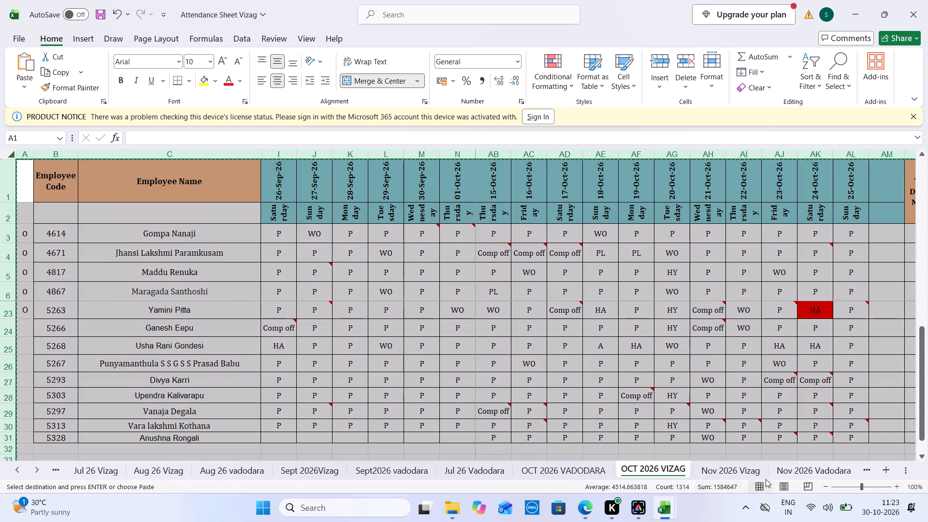
left_click(756, 469)
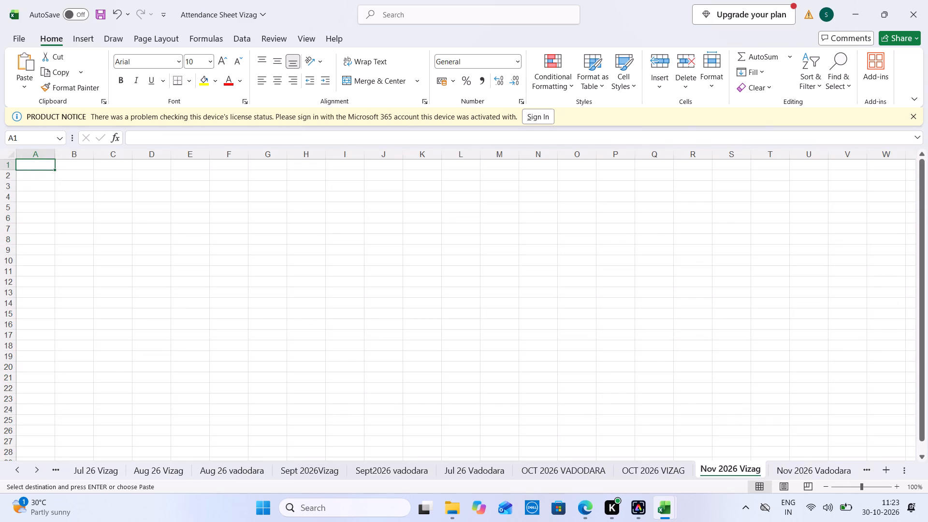
left_click(13, 153)
key("ctrl+v")
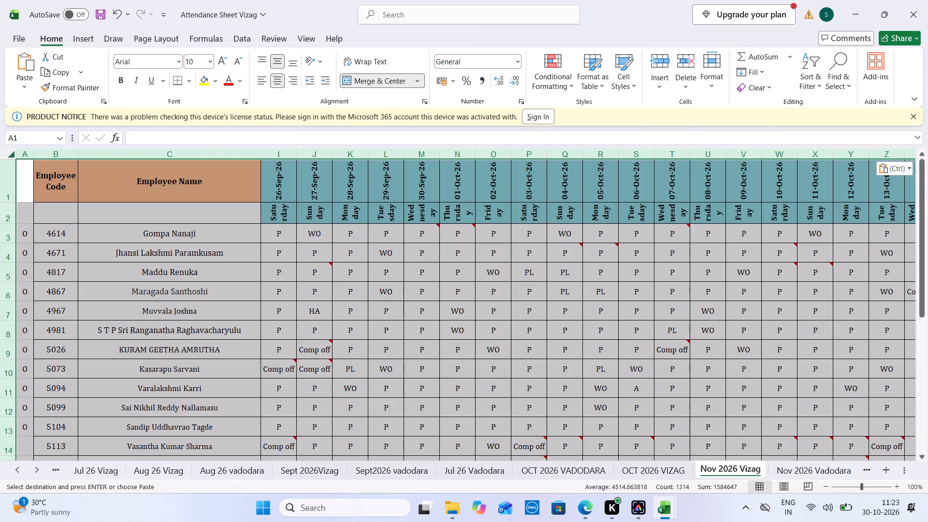
Clear the O marks in column A from row 3 to row 23 of the Nov 2026 Vizag sheet.
left_click_drag(26, 229, 28, 437)
right_click(28, 437)
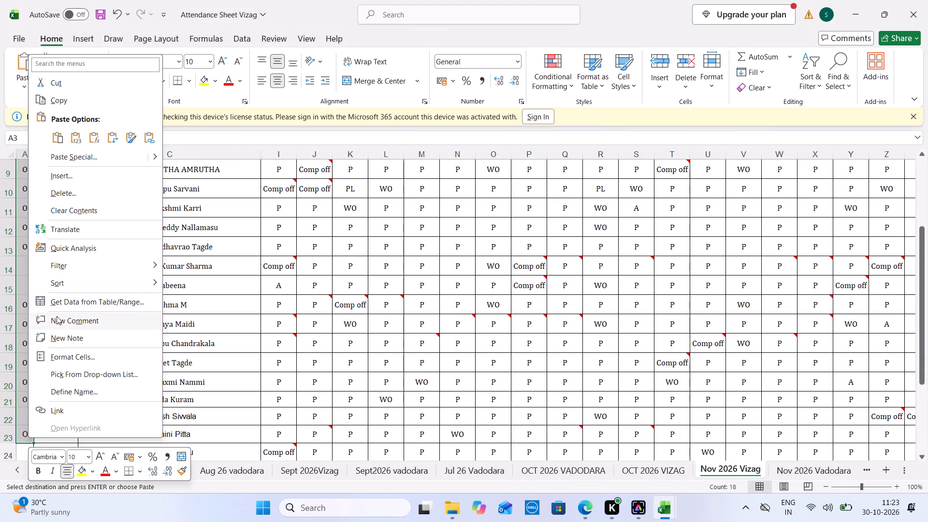
left_click(108, 211)
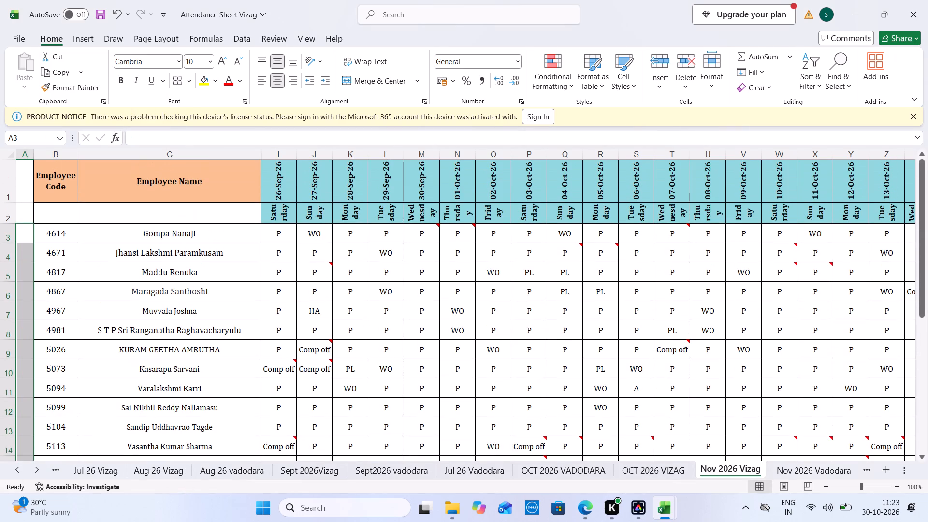
Delete the notes and clear the attendance entries in I3 to AL31 of the Nov 2026 Vizag sheet.
left_click_drag(282, 231, 763, 521)
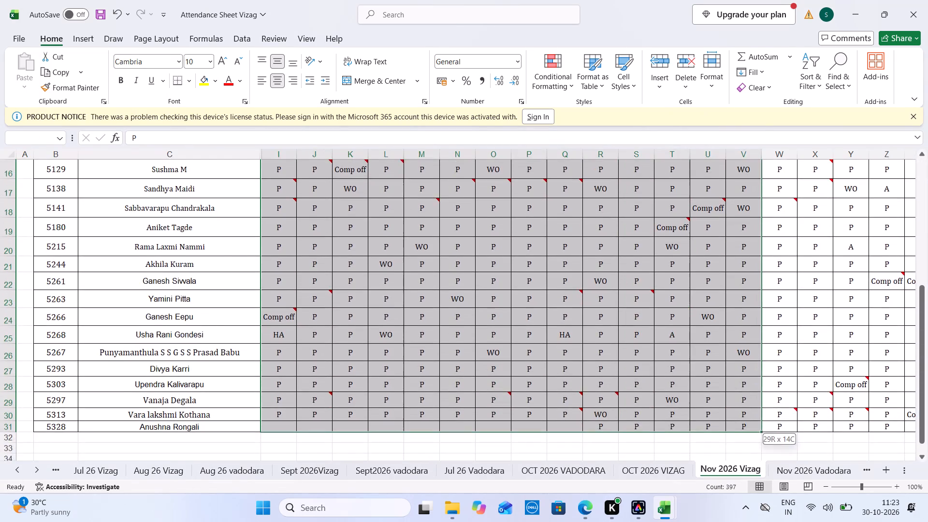
left_click_drag(763, 521, 859, 285)
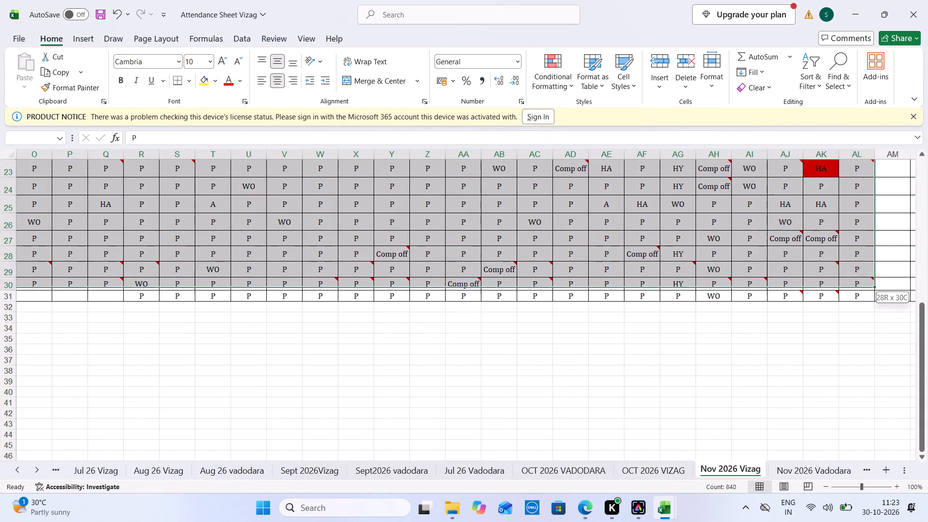
left_click_drag(859, 285, 860, 293)
right_click(860, 293)
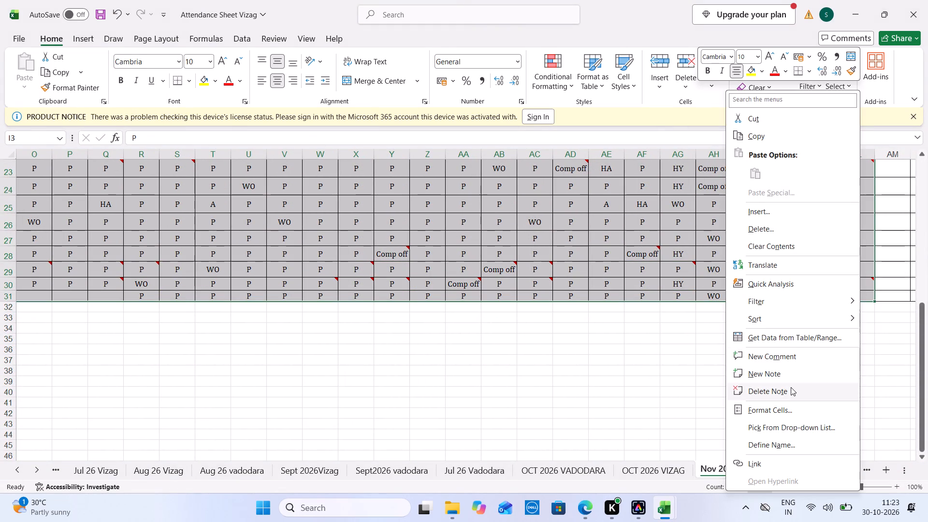
left_click(791, 387)
right_click(609, 285)
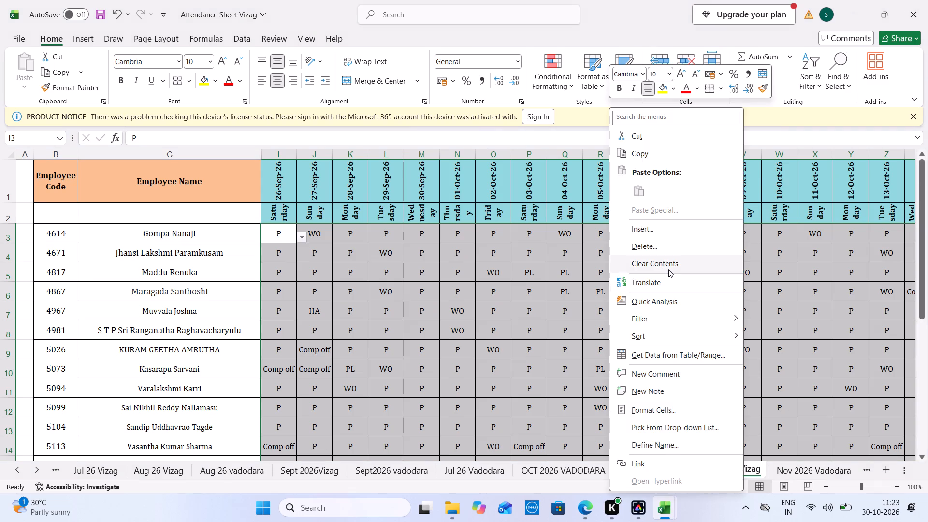
left_click(668, 269)
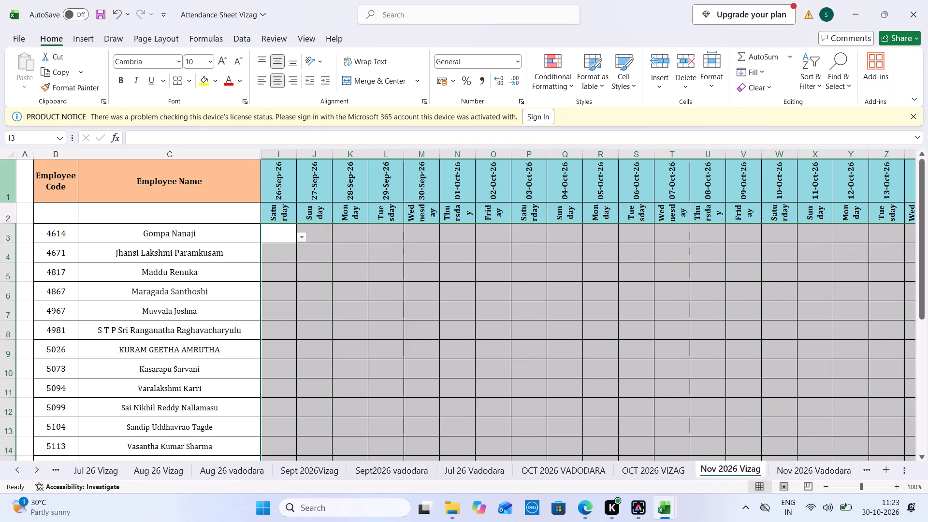
Select the whole Nov 2026 Vizag sheet and apply Freeze Panes.
left_click(6, 152)
left_click(302, 36)
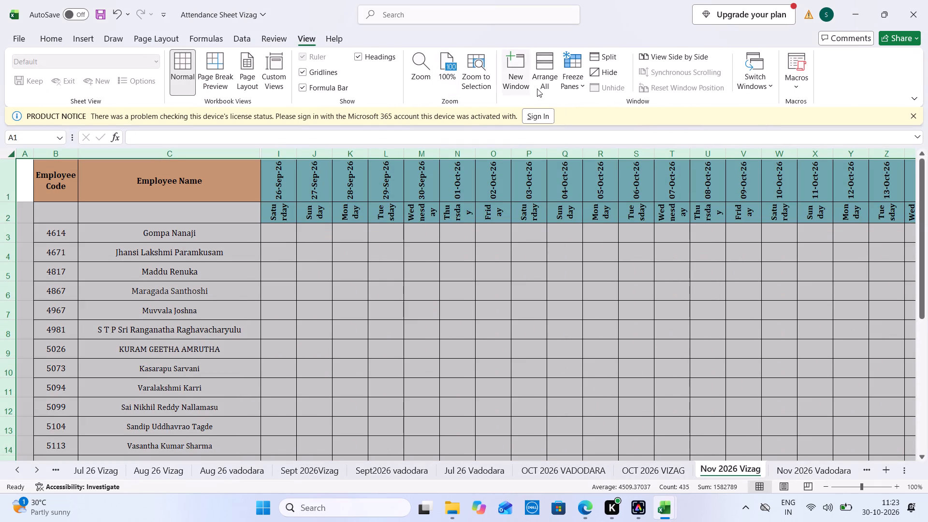
left_click(573, 80)
left_click(610, 115)
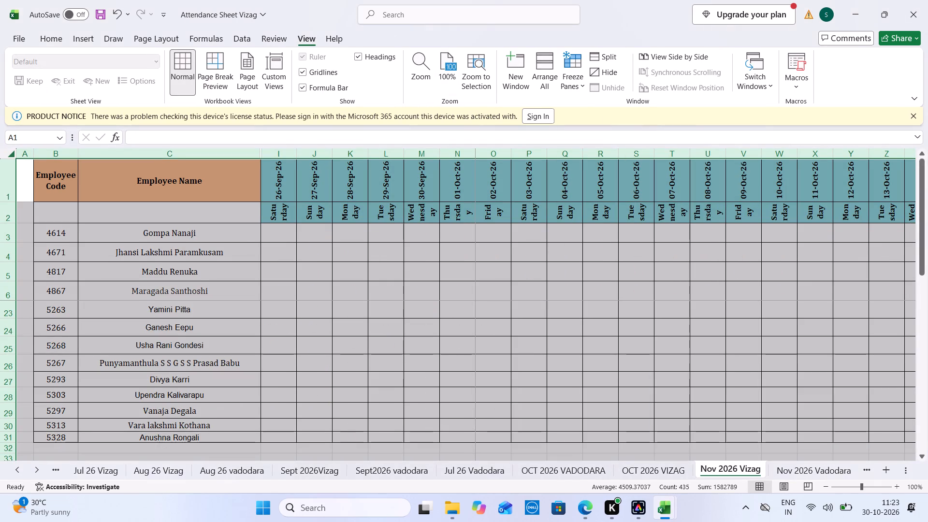
Copy the entire OCT 2026 VADODARA sheet and paste it into the Nov 2026 Vadodara sheet.
left_click(565, 476)
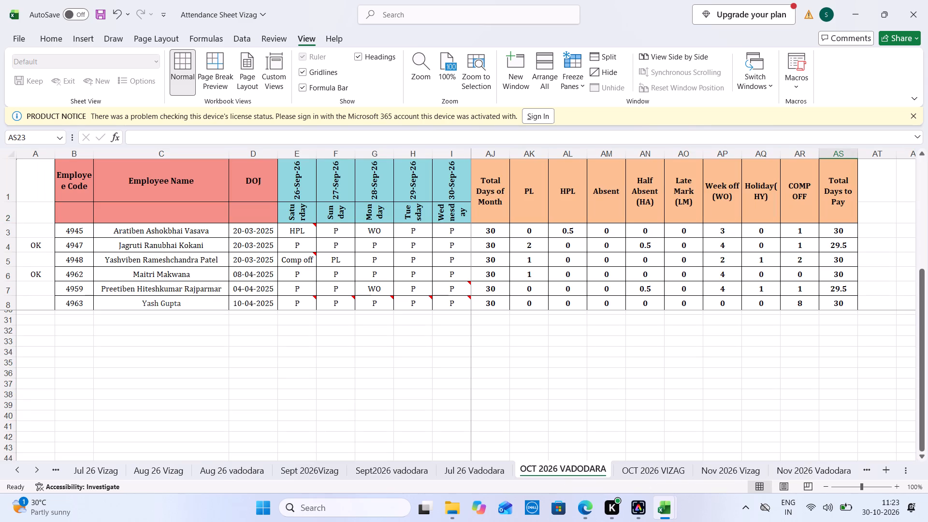
left_click_drag(79, 179, 927, 491)
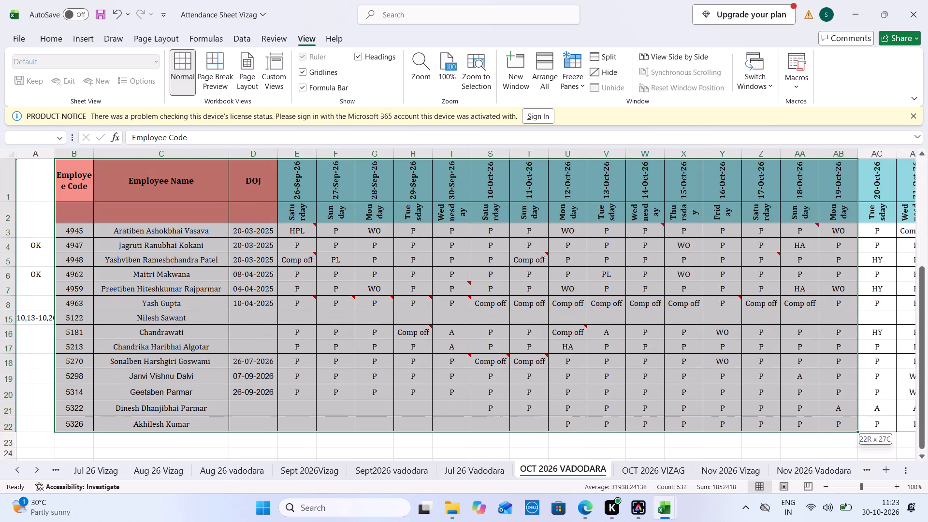
left_click_drag(927, 491, 927, 400)
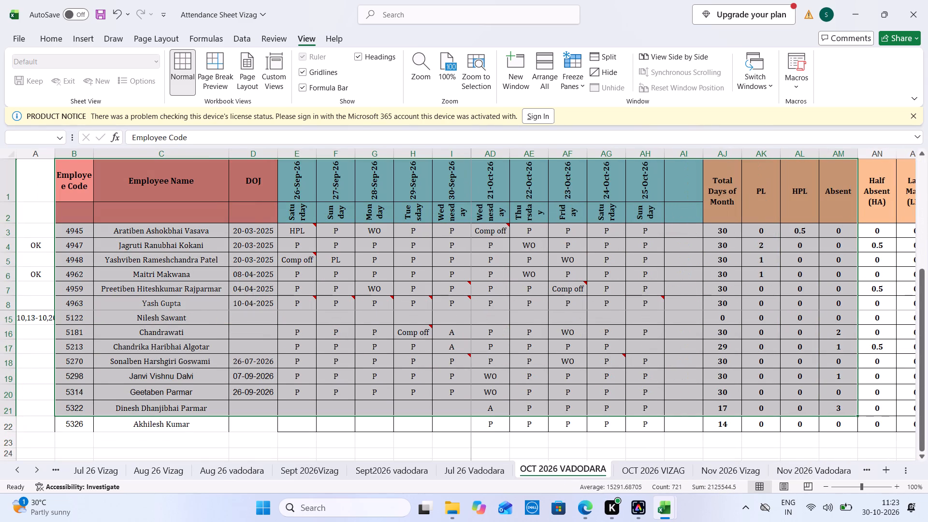
left_click(16, 153)
key("ctrl+c")
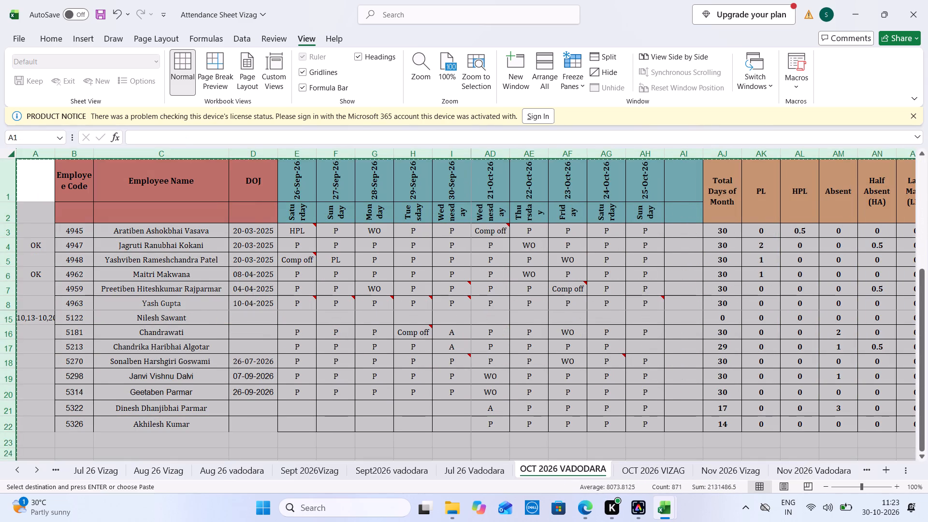
left_click(771, 467)
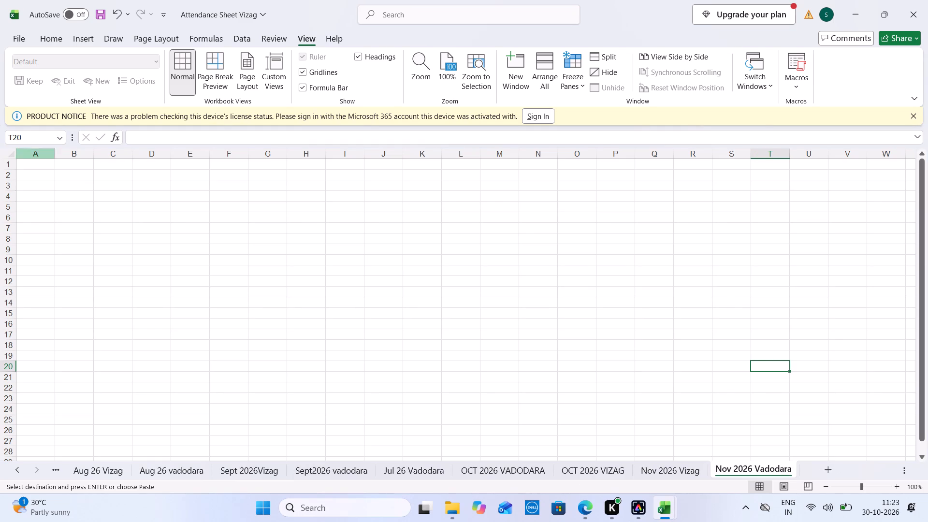
left_click(10, 154)
key("ctrl+v")
Clear the remarks in column A from row 3 to row 22 of the Nov 2026 Vadodara sheet.
left_click_drag(23, 229, 54, 515)
right_click(25, 349)
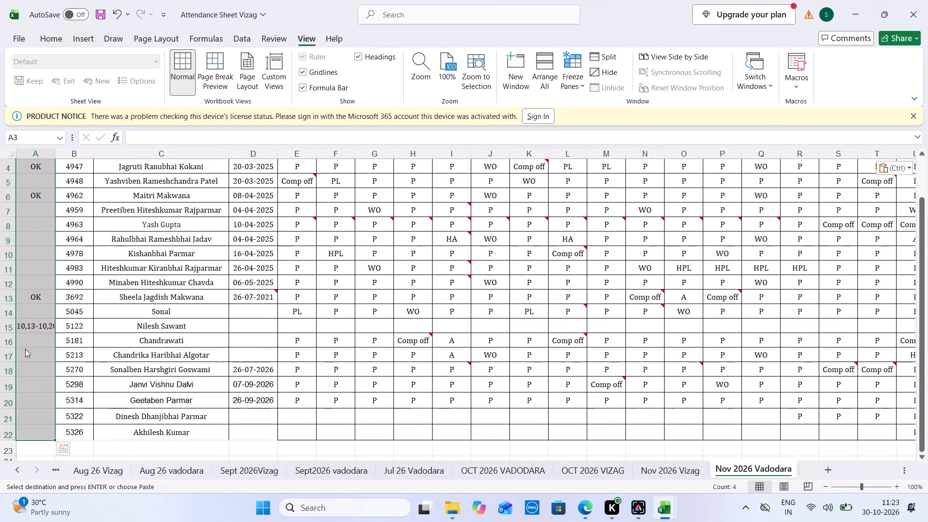
left_click(25, 349)
right_click(40, 259)
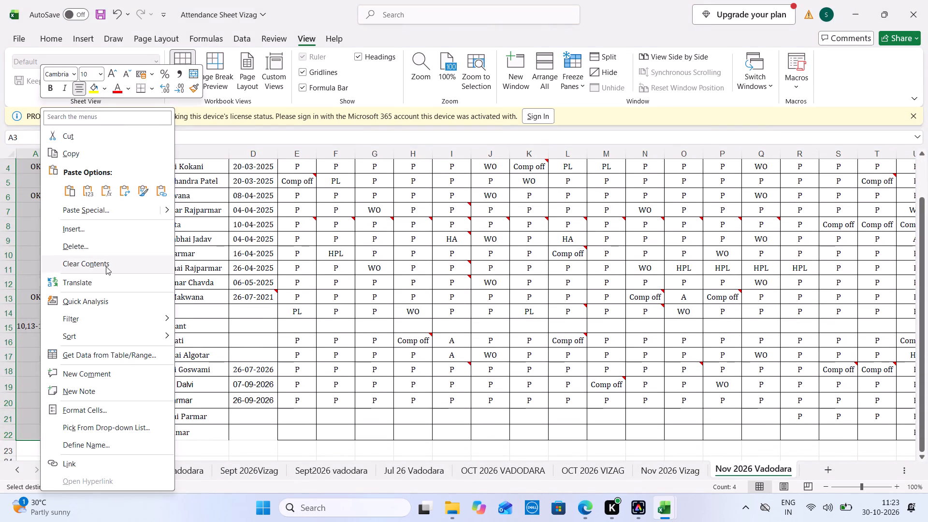
left_click(106, 266)
Delete the notes and clear the attendance entries in E3 to AH22 of the Nov 2026 Vadodara sheet.
left_click_drag(304, 231, 545, 397)
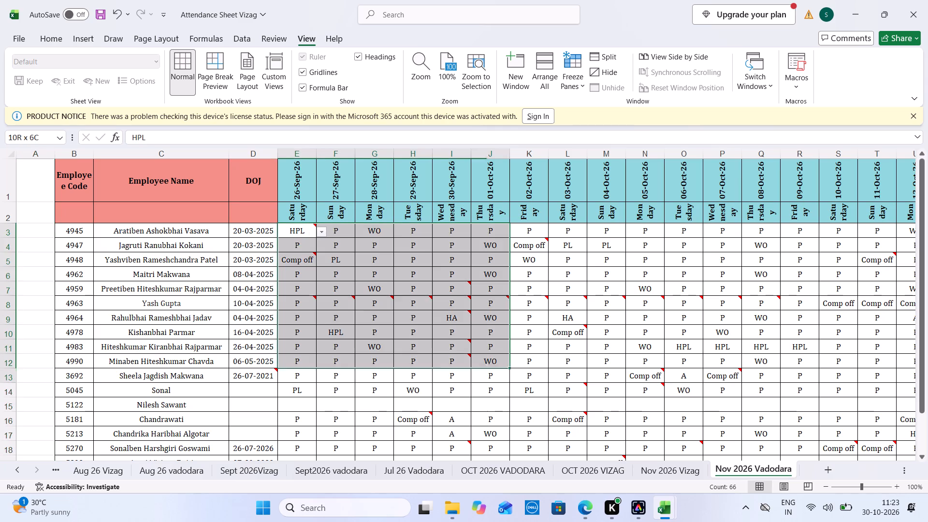
left_click_drag(545, 397, 927, 450)
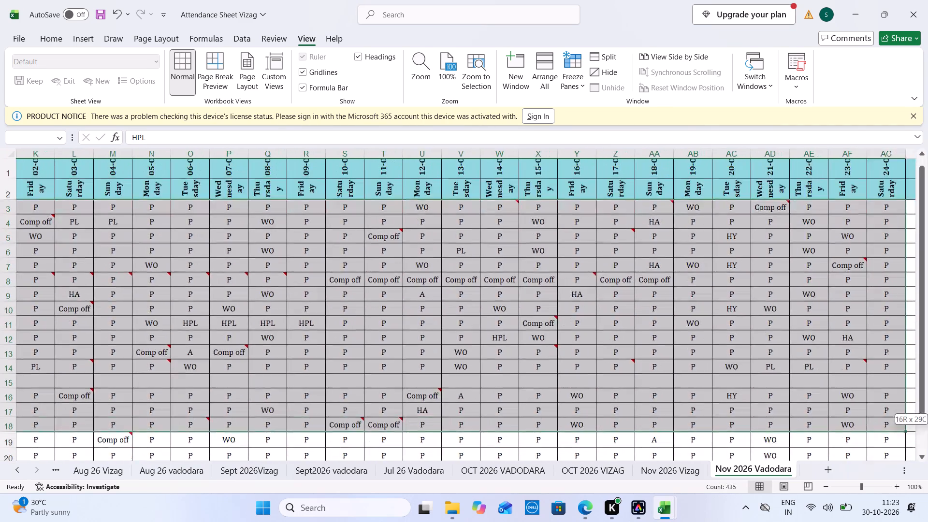
left_click_drag(927, 450, 842, 431)
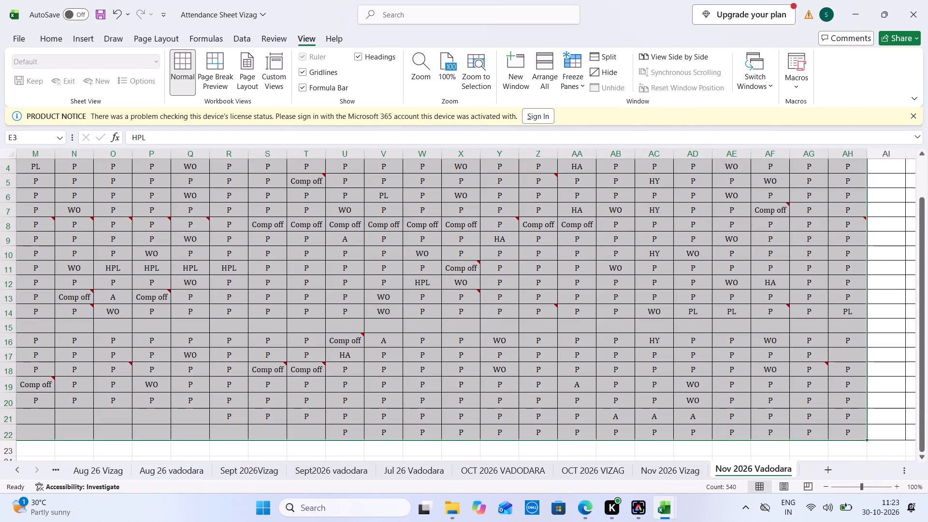
right_click(715, 388)
left_click(777, 372)
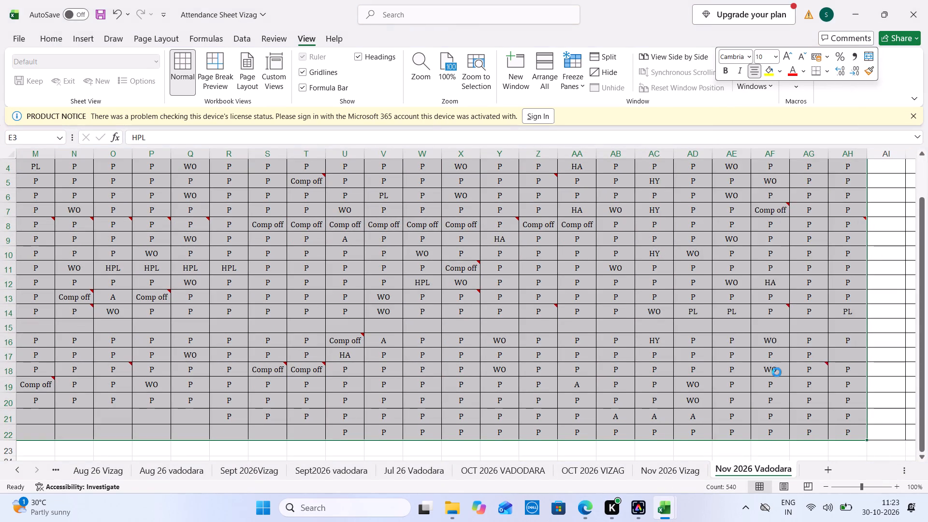
right_click(420, 301)
left_click(468, 257)
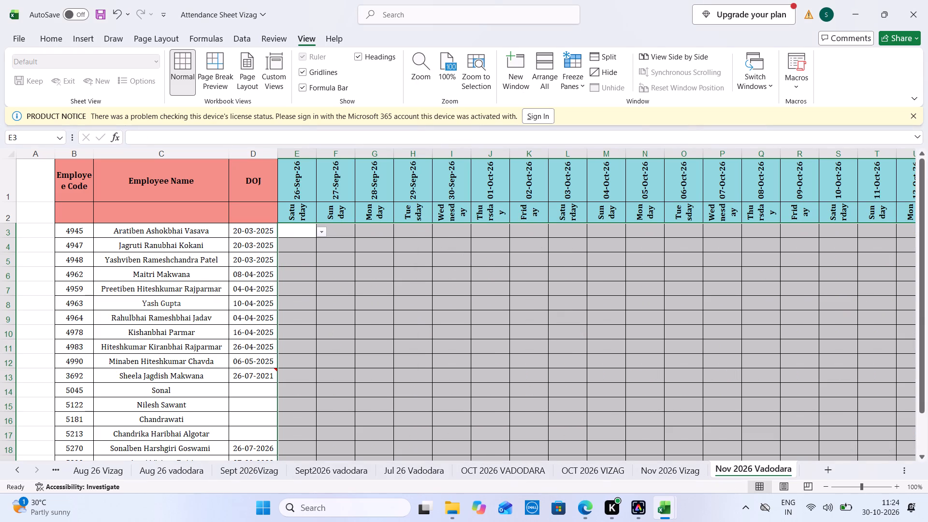
Copy the 26-Oct-26 to 25-Nov-26 date and day headers from the Khopoli workbook's VSAL sheet to cell E1 of Nov 2026 Vadodara.
key("ctrl+Tab")
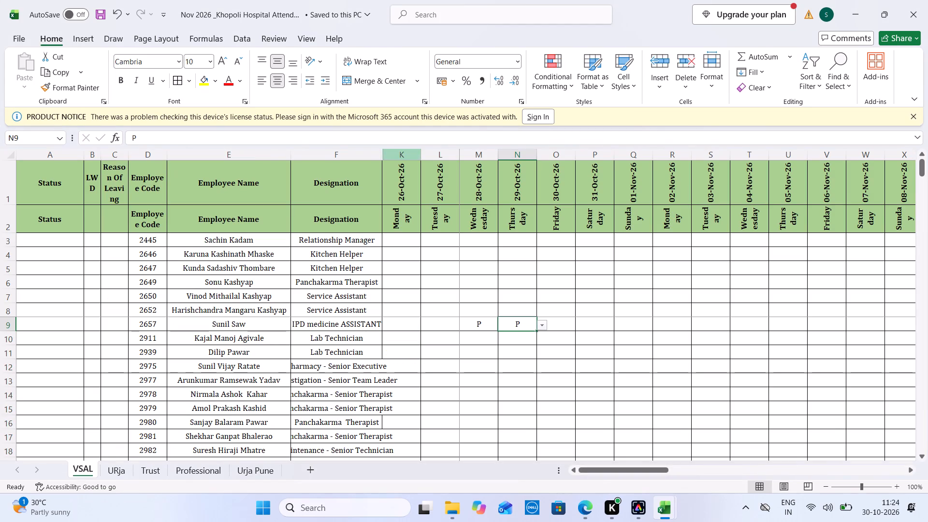
left_click_drag(403, 204, 927, 215)
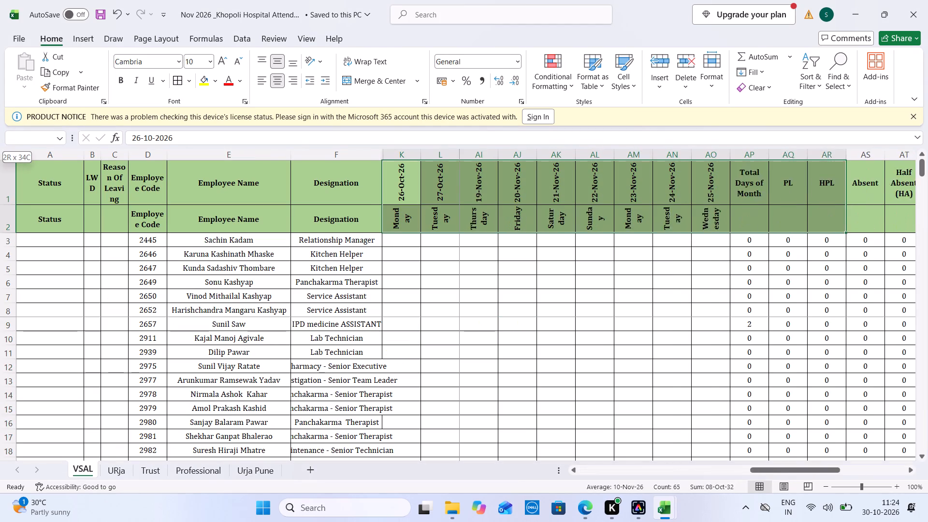
left_click_drag(927, 215, 635, 217)
key("ctrl+c")
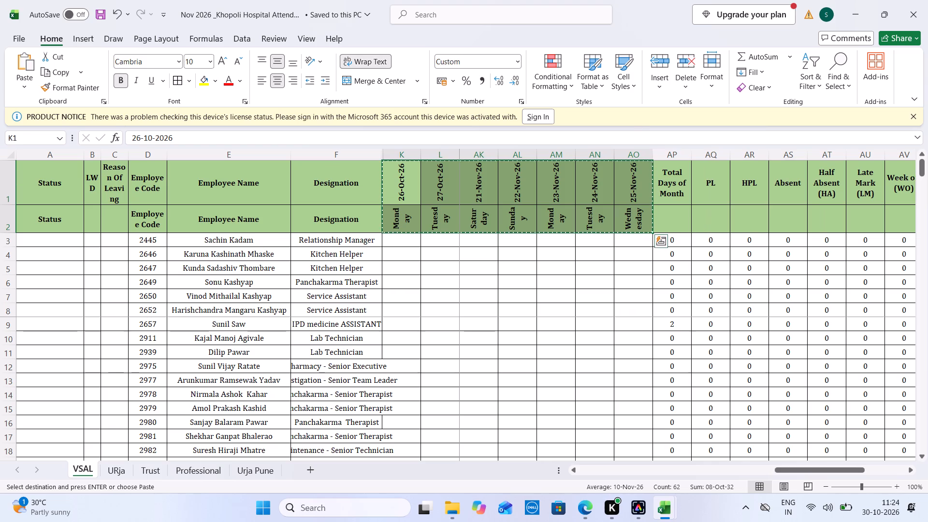
key("ctrl+Tab")
key("ctrl+Tab")
left_click(288, 180)
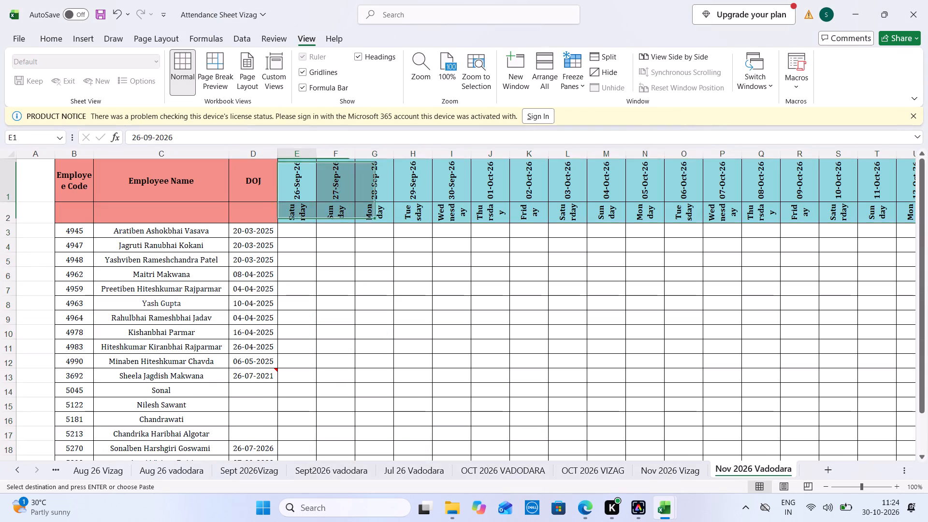
key("ctrl+v")
Paste the same date and day headers at cell I1 of the Nov 2026 Vizag sheet and save the workbook.
left_click_drag(670, 460, 670, 467)
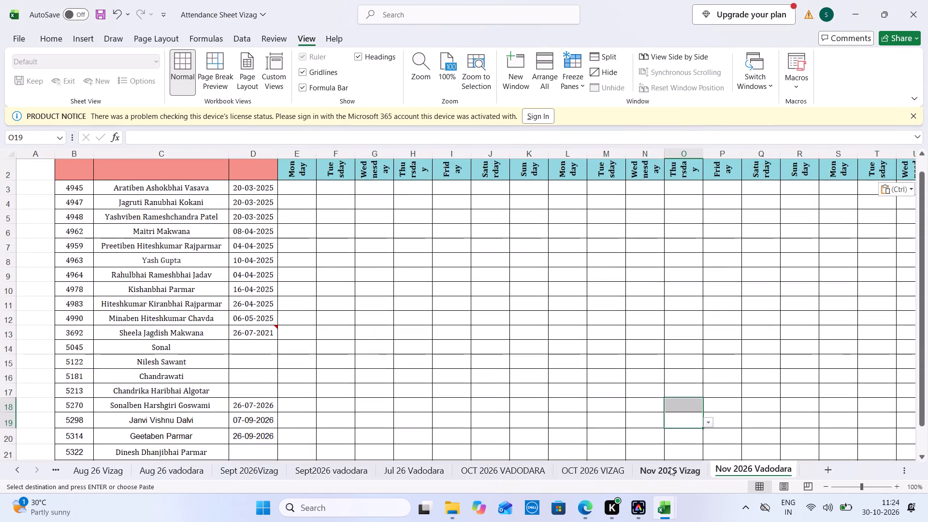
left_click(670, 467)
left_click(273, 185)
key("ctrl+v")
key("ctrl+s")
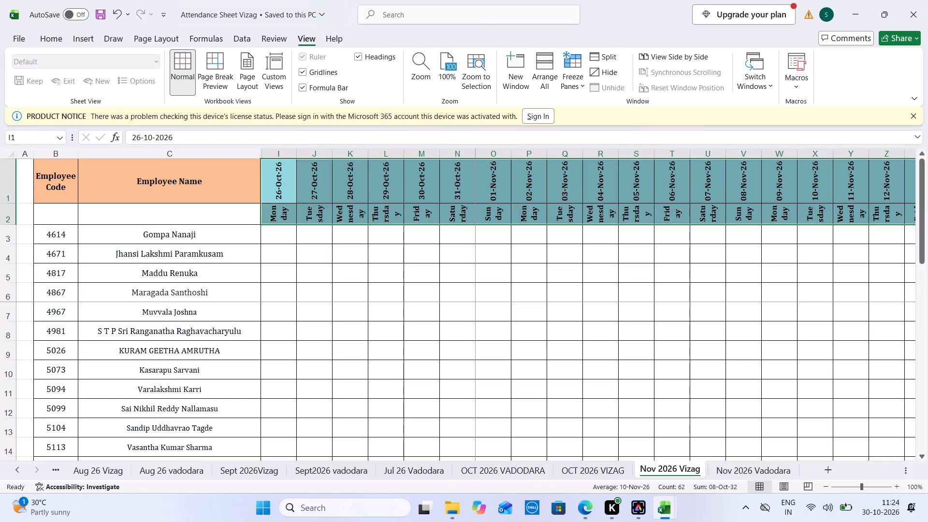
Switch to HRMThread in Edge, clear the employee name search to list all leave applications, and dismiss the mail failure message.
left_click(587, 510)
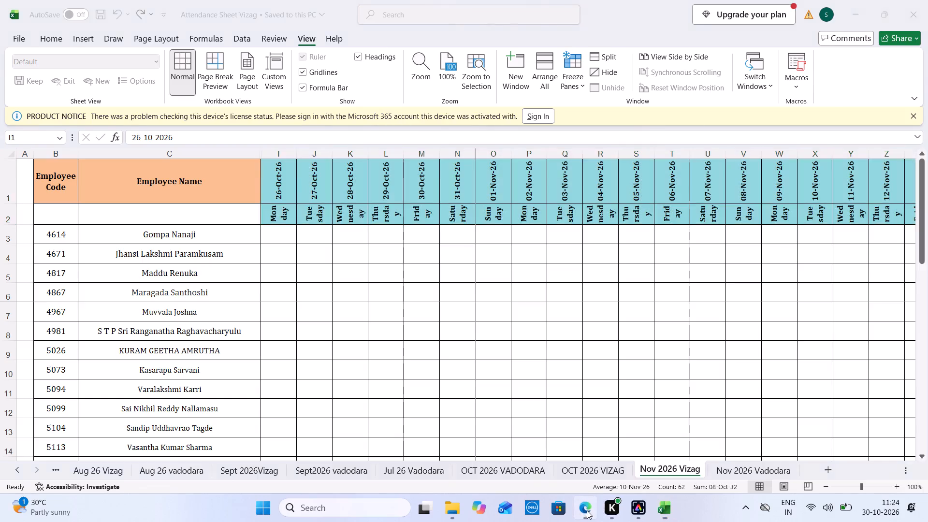
double_click(137, 129)
key("BackSpace")
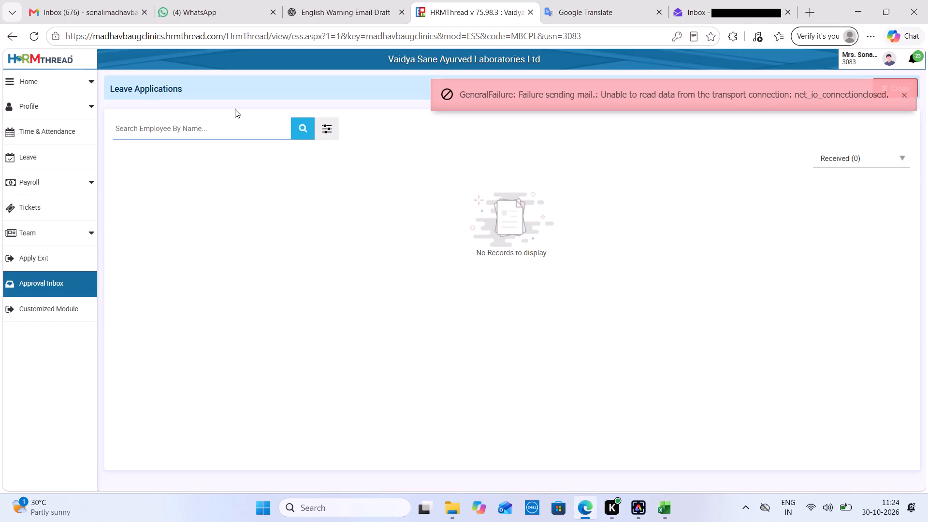
left_click(311, 136)
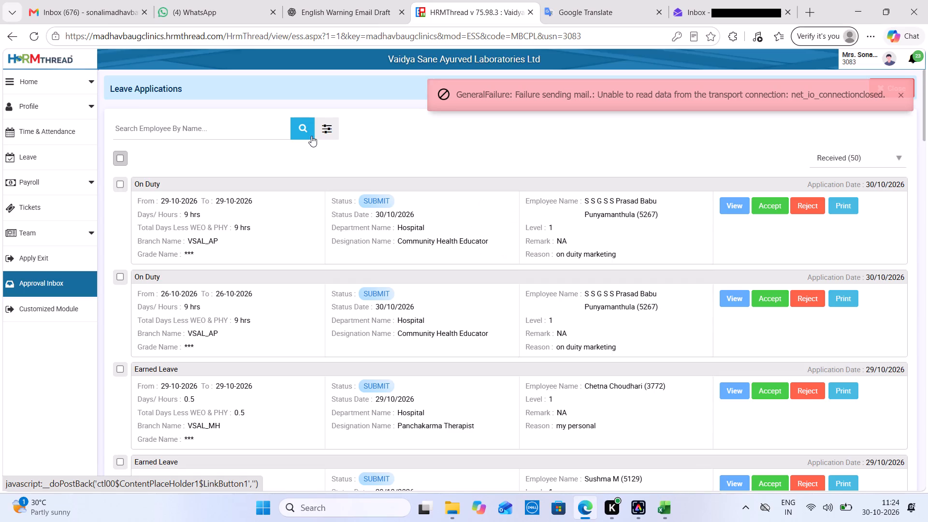
left_click(907, 95)
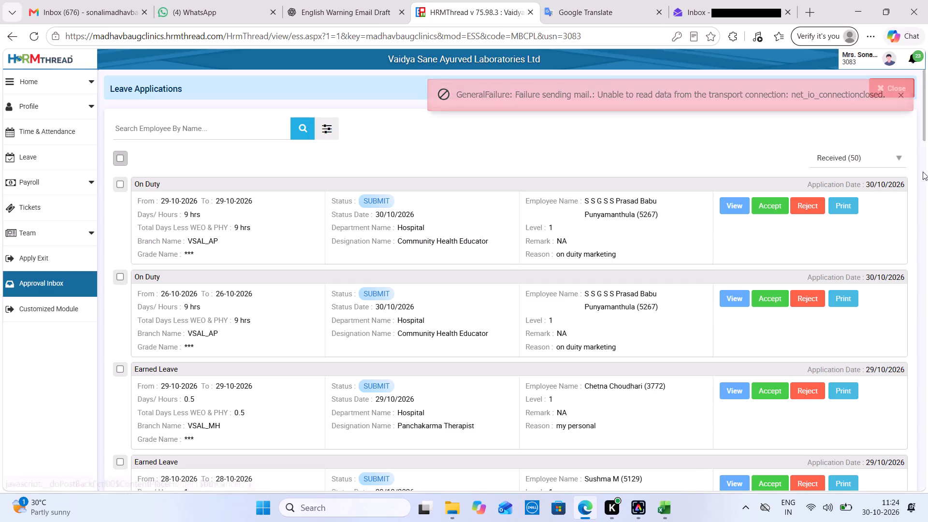
Find the physiotherapist's On Duty applications for 27-10-2026 and 29-10-2026 by employee code, and accept both without remarks.
left_click(927, 318)
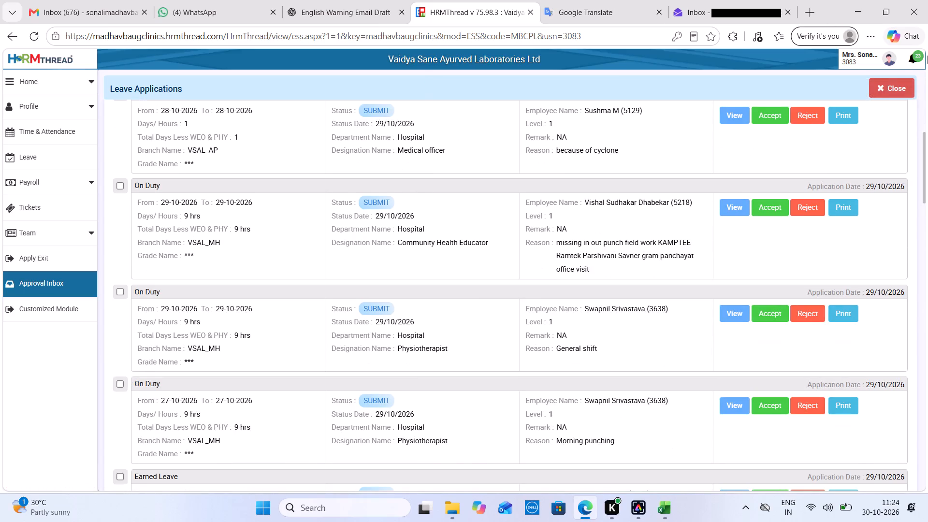
left_click(927, 56)
double_click(927, 107)
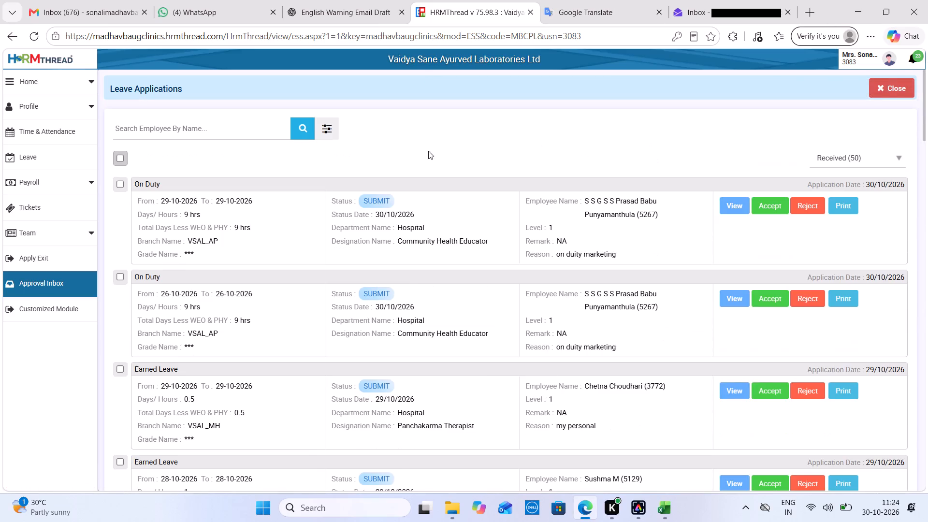
left_click(271, 130)
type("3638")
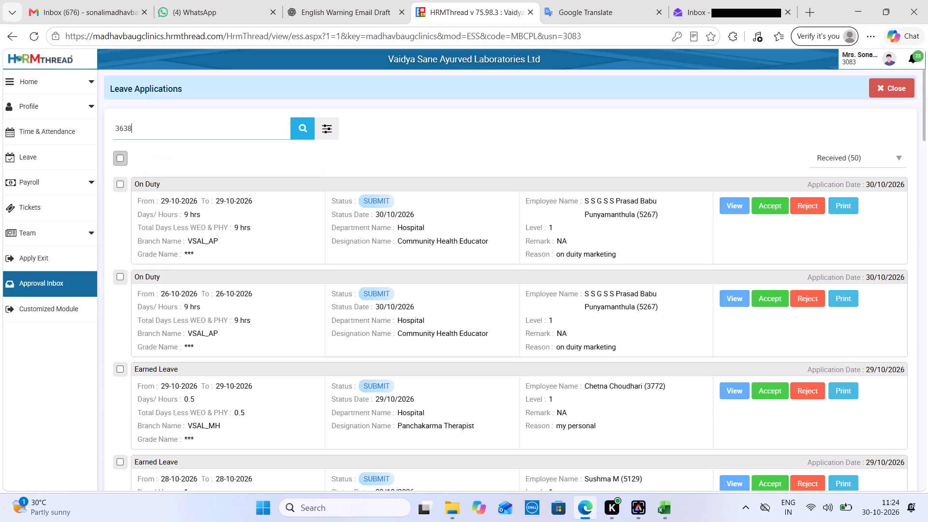
triple_click(301, 135)
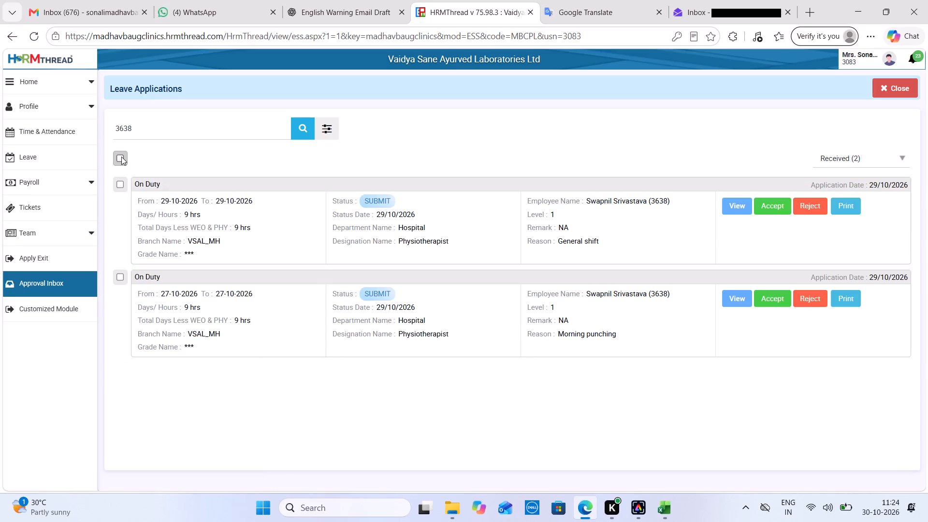
left_click(121, 157)
left_click(163, 154)
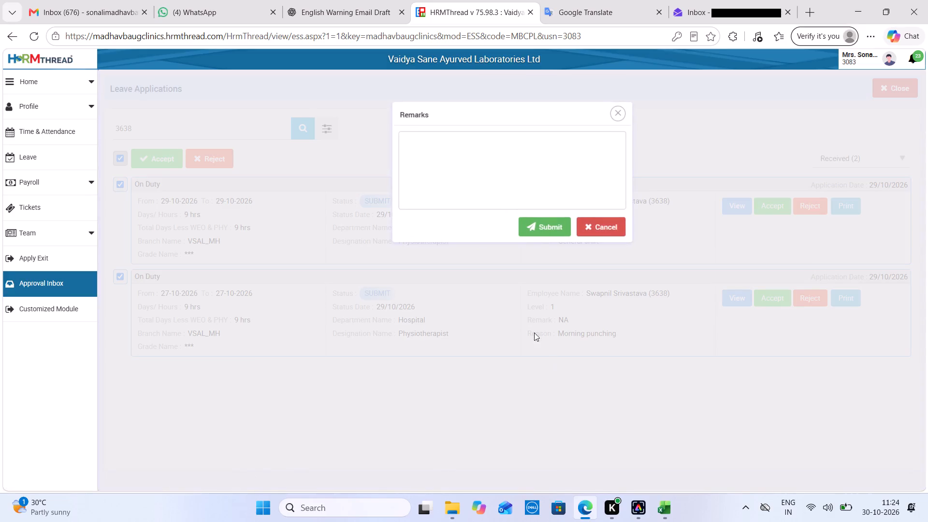
left_click(548, 232)
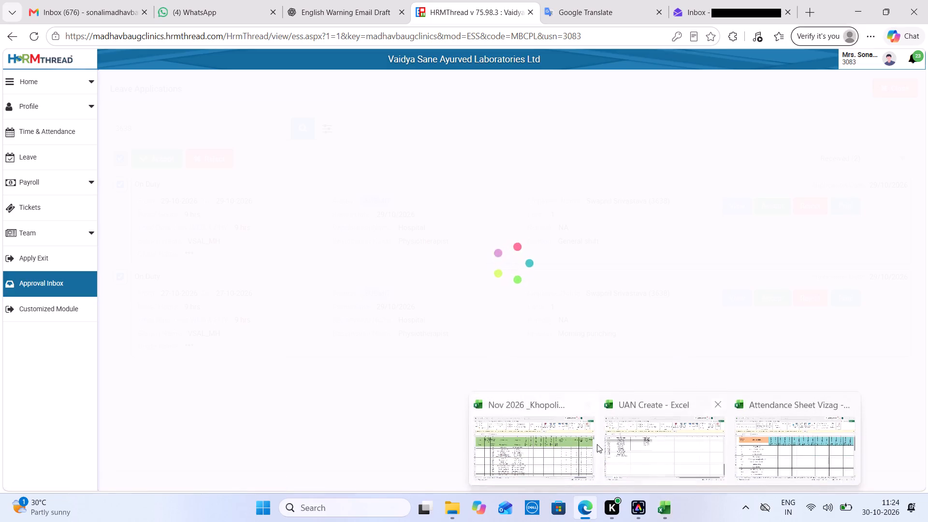
In the Khopoli workbook's VSAL sheet, find "swp", mark that physiotherapist P for 27-Oct-26 and 29-Oct-26, and save.
left_click(564, 446)
left_click(274, 158)
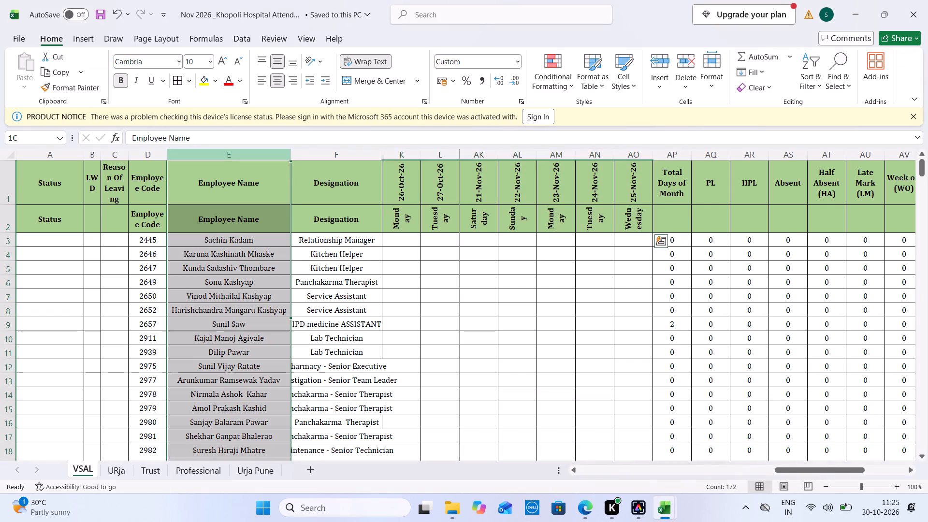
key("ctrl+f")
type("swp")
key("Return")
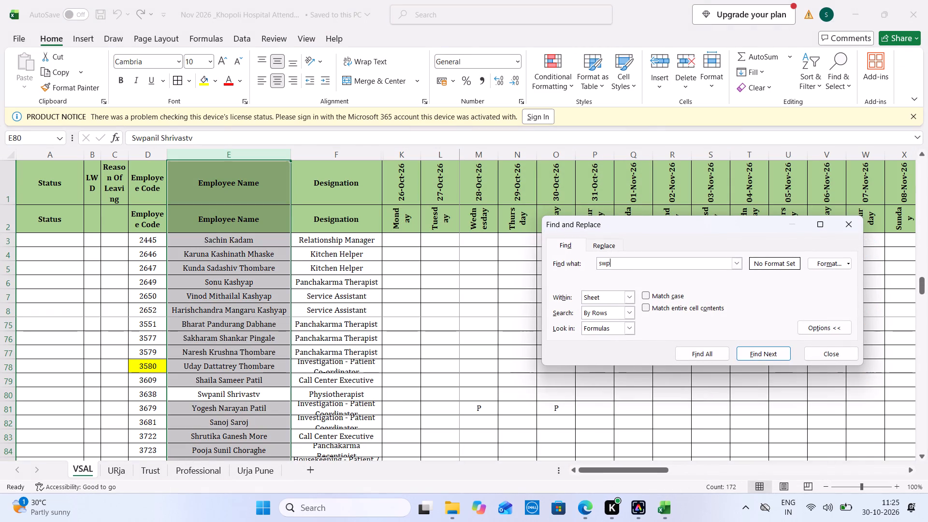
left_click(444, 388)
key("p")
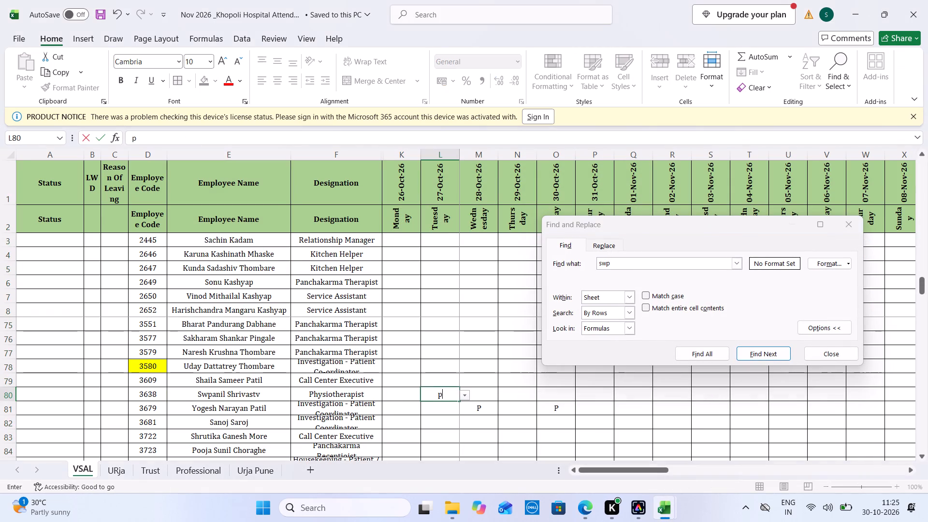
key("Tab")
key("Tab")
key("Return")
key("Tab")
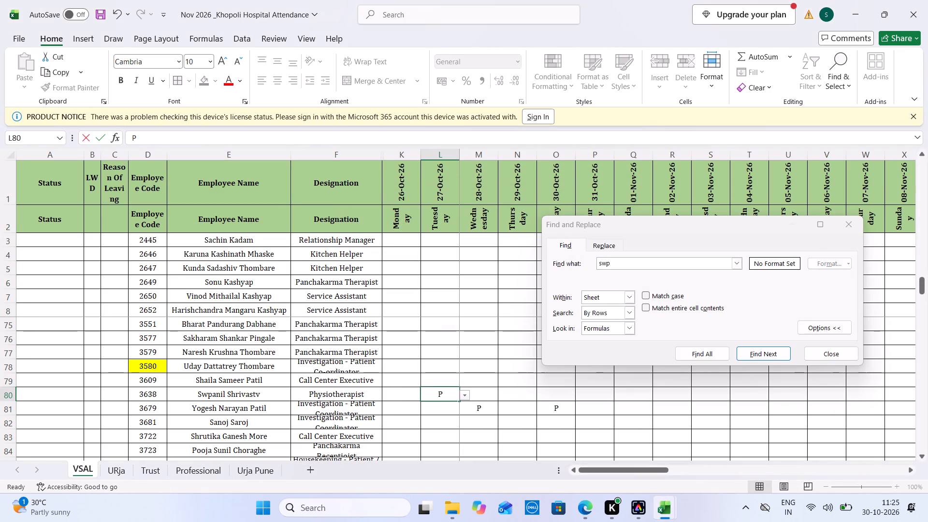
key("Tab")
key("p")
key("ctrl+s")
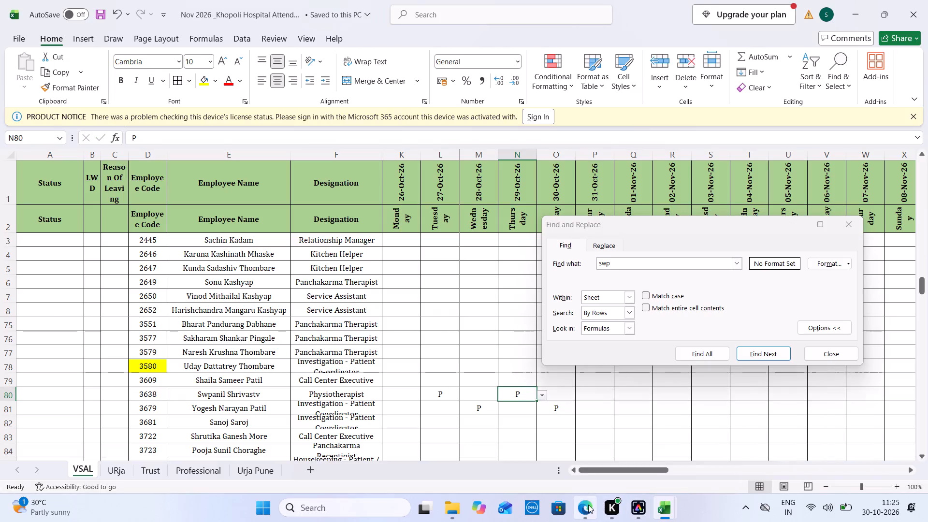
Switch to HRMThread in Edge and clear the employee search to list all leave applications.
left_click(588, 505)
double_click(277, 121)
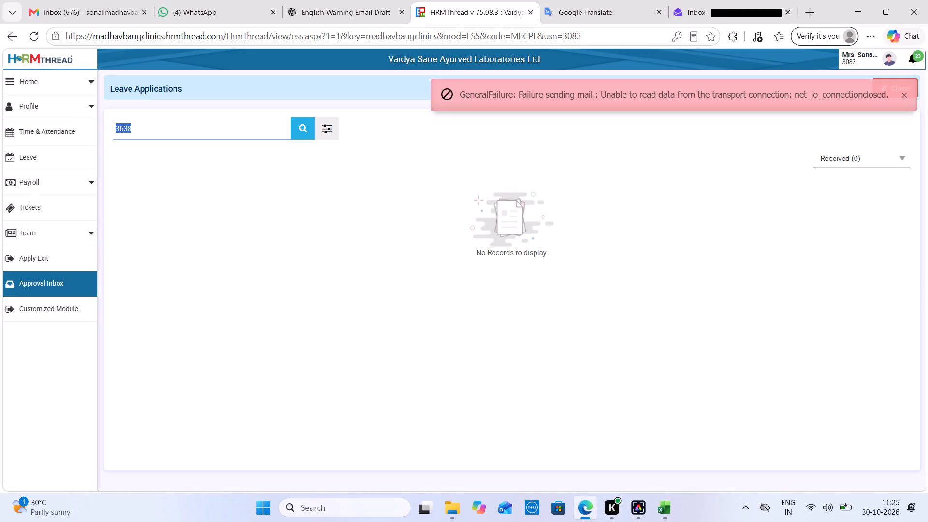
key("BackSpace")
double_click(297, 131)
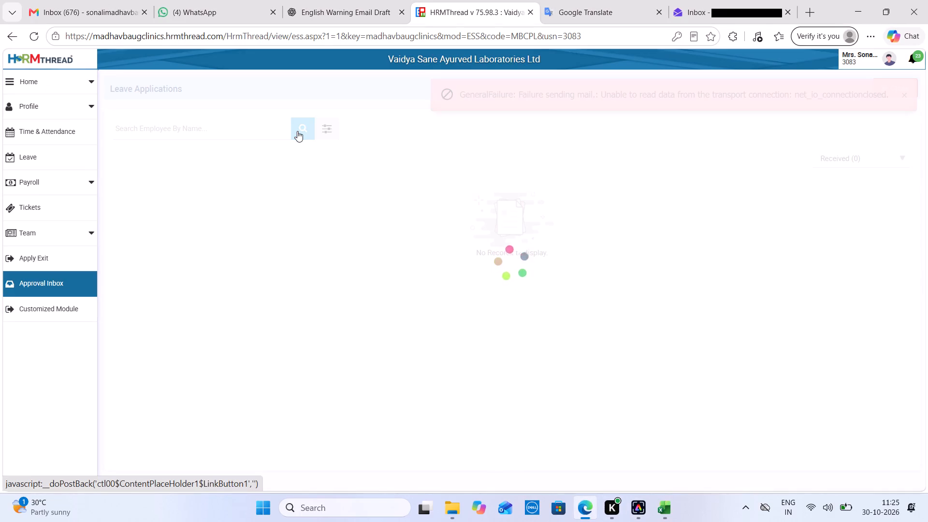
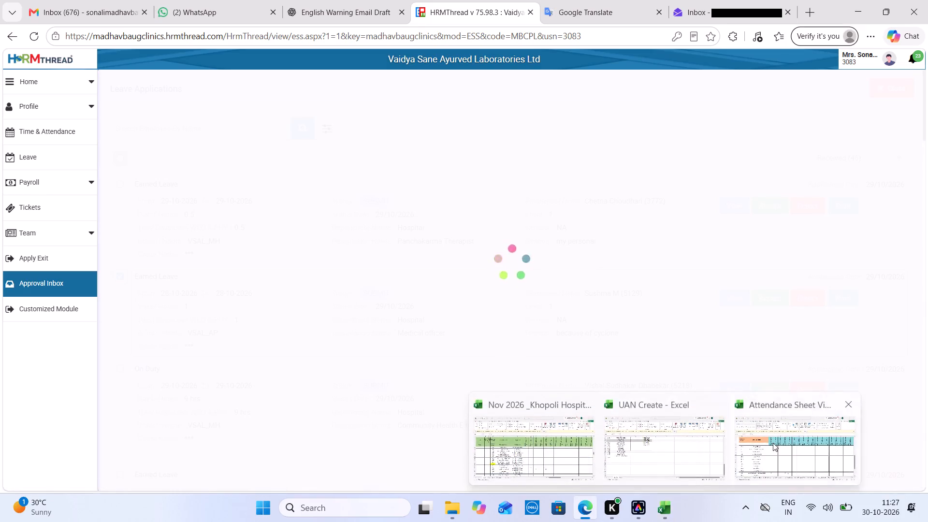
left_click(773, 443)
left_click(302, 338)
key("Up")
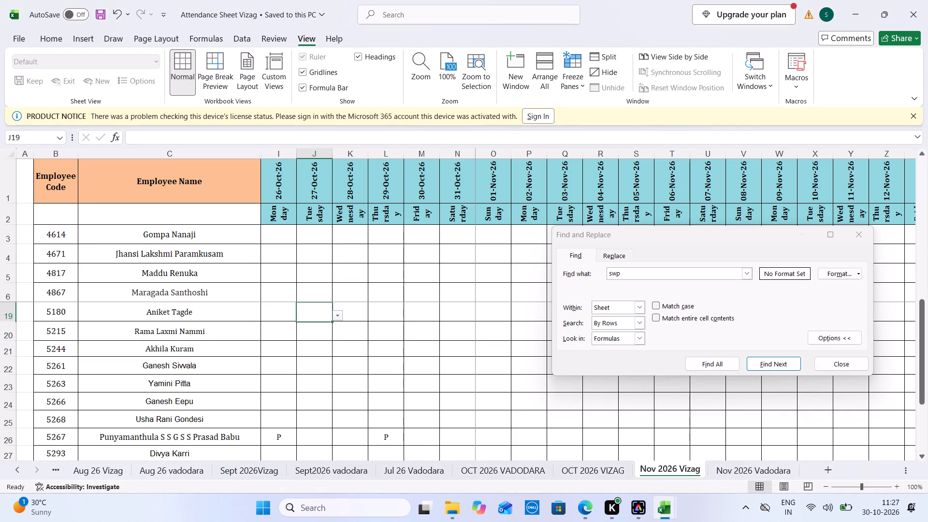
key("Up")
key("Up")
key("Up")
key("Up")
key("Down")
key("Right")
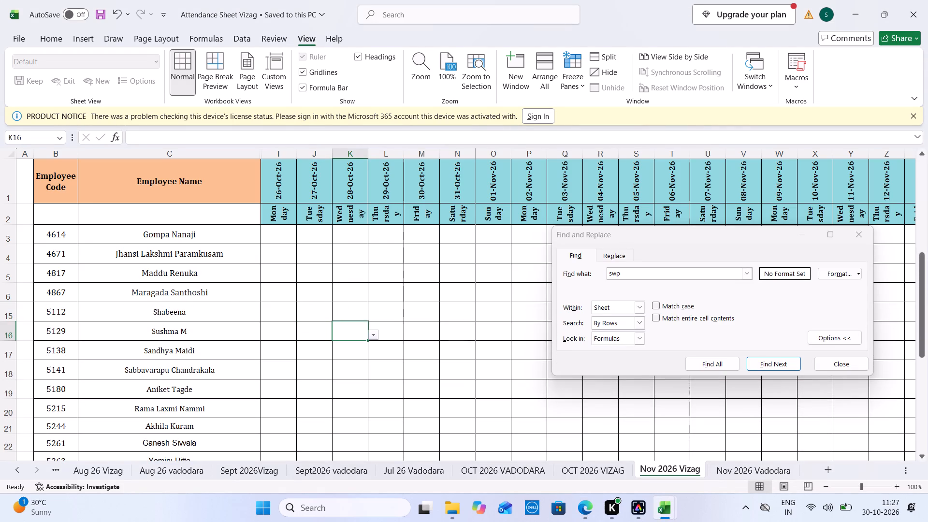
type("PL")
key("ctrl+s")
left_click(587, 509)
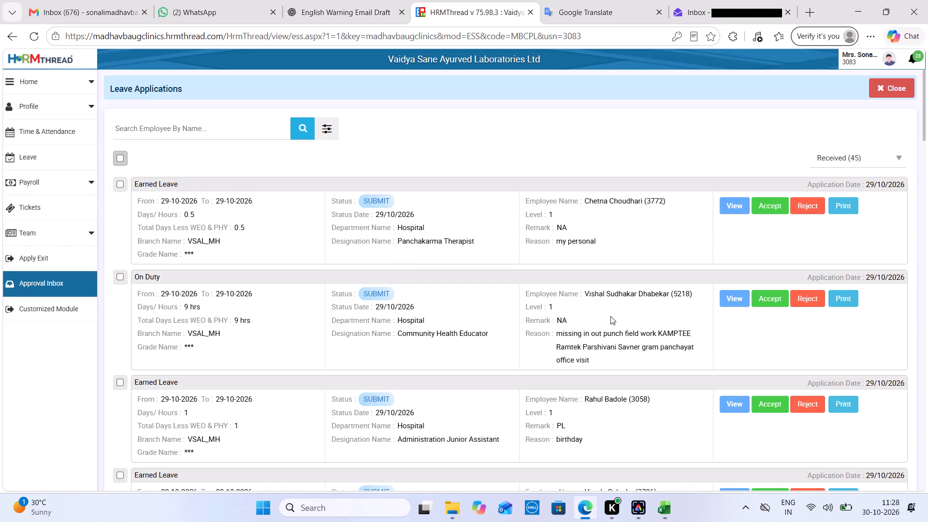
left_click(761, 403)
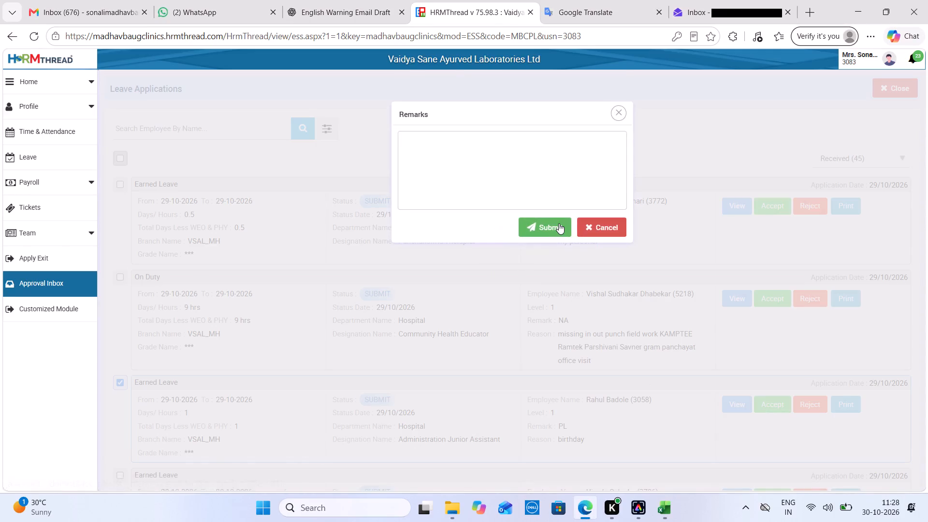
left_click(559, 223)
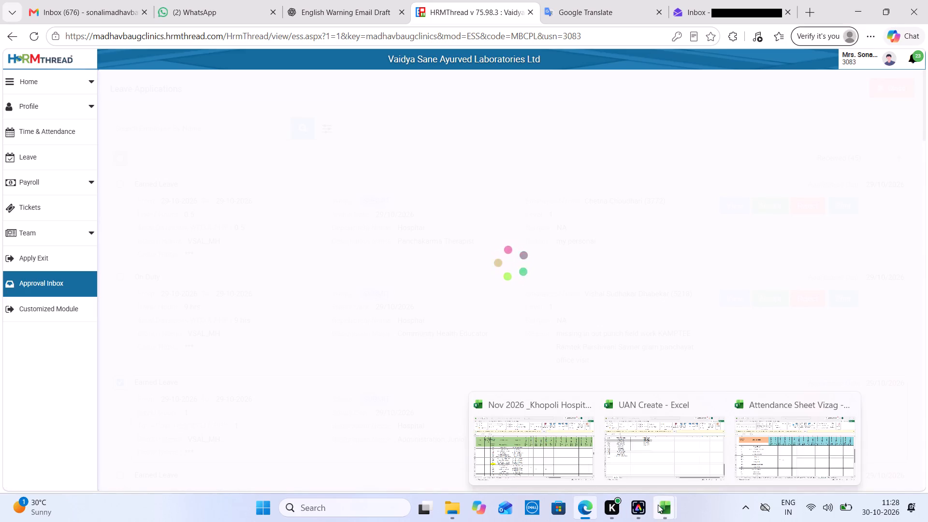
left_click(534, 440)
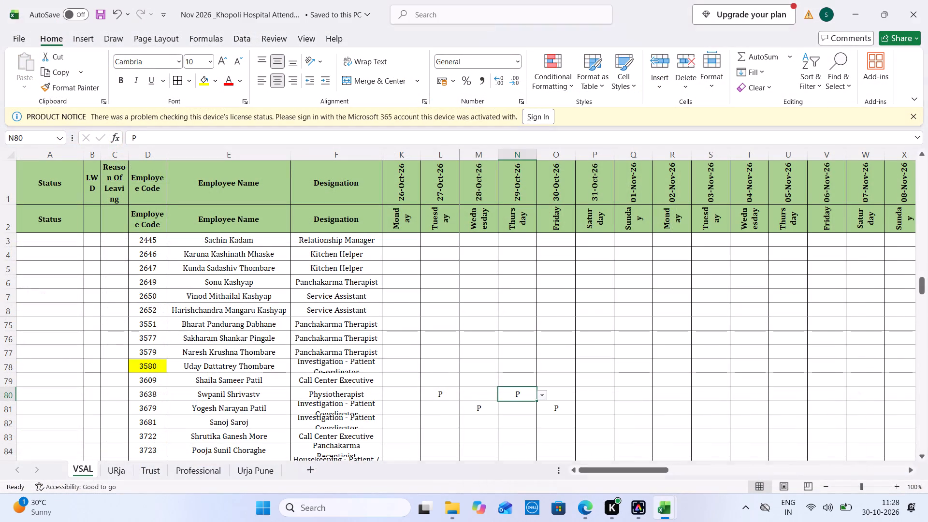
left_click(225, 154)
double_click(623, 271)
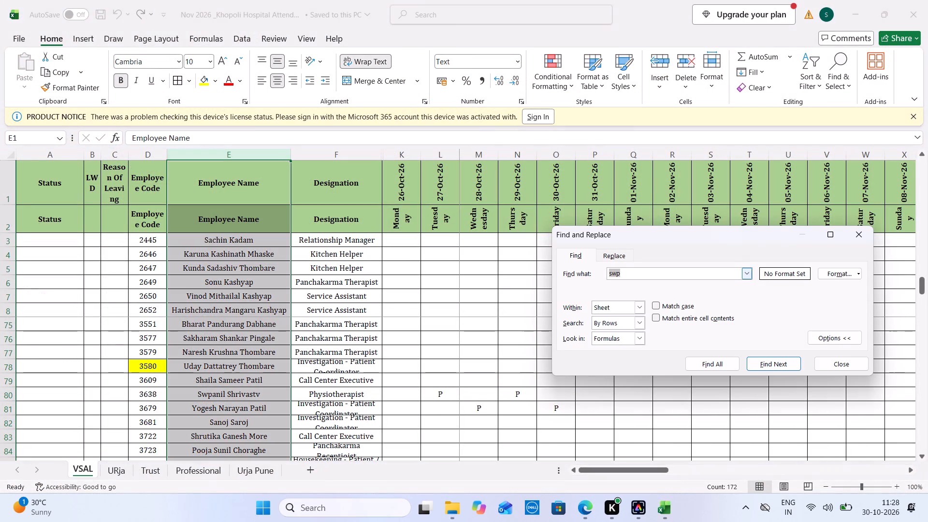
type("BADOL")
key("Return")
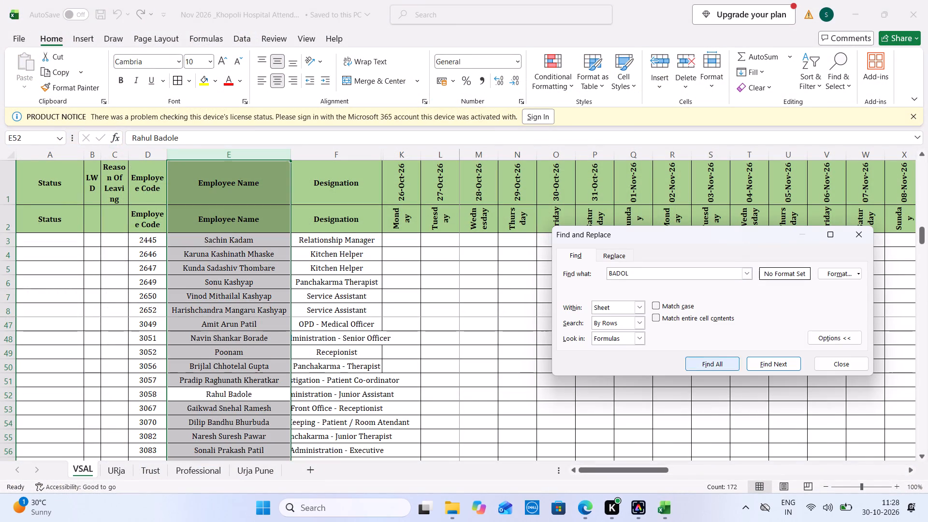
left_click(518, 390)
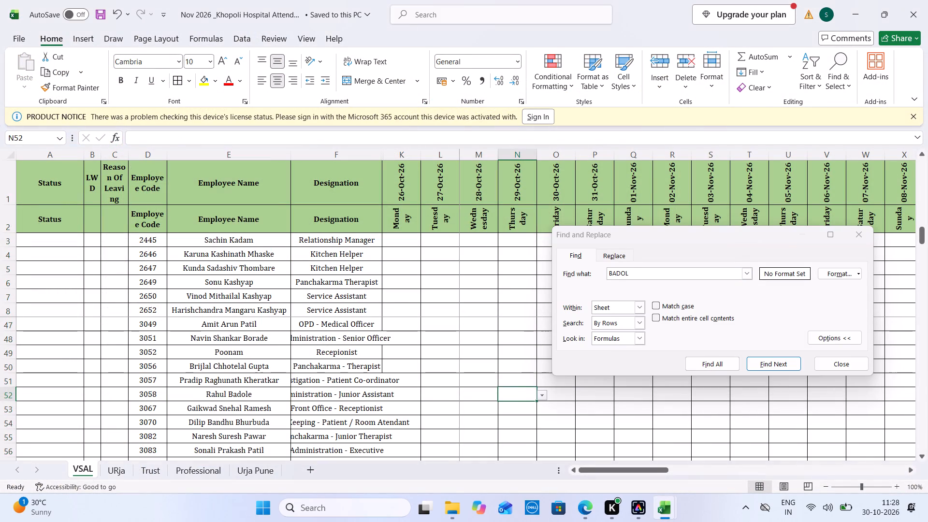
type("PL")
key("ctrl+s")
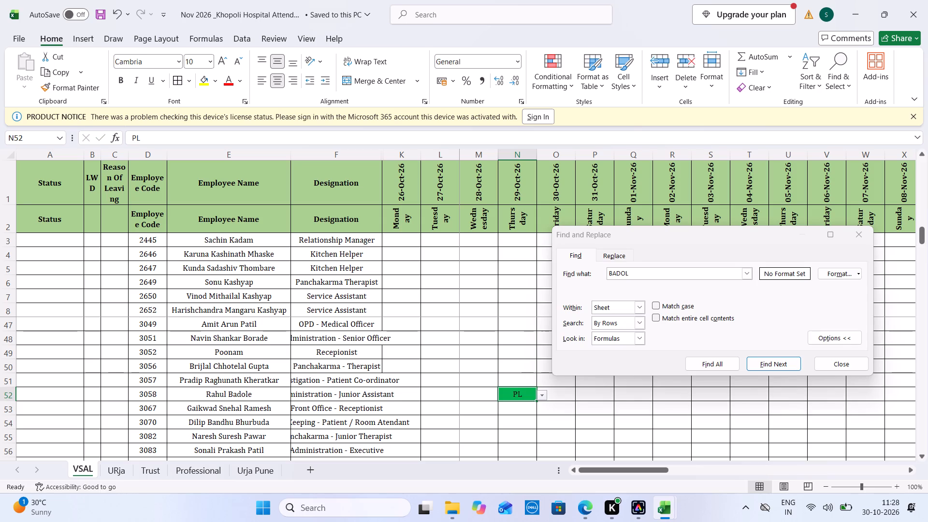
left_click(595, 514)
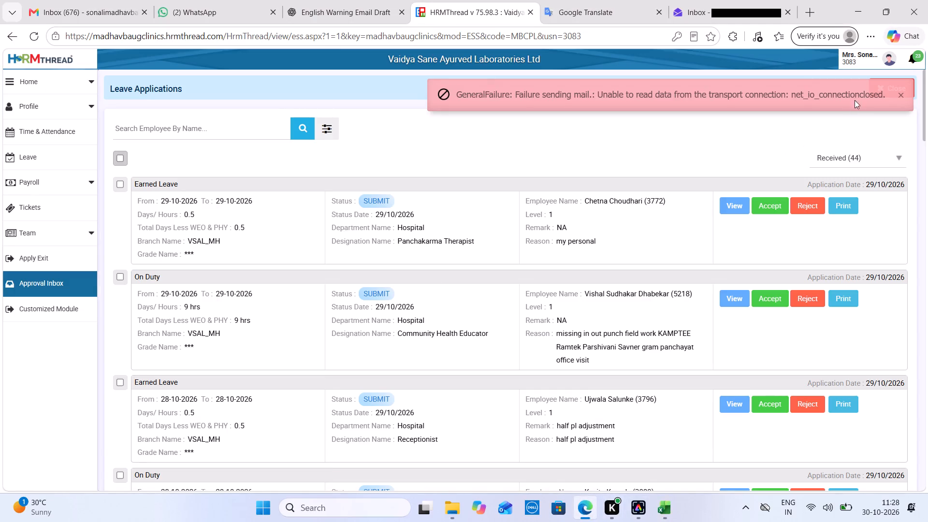
left_click(903, 94)
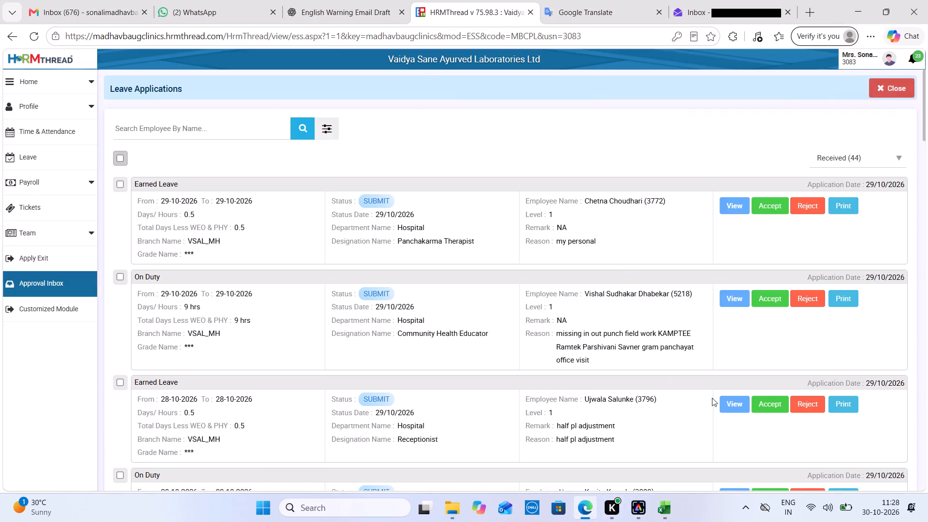
left_click(772, 407)
left_click(554, 229)
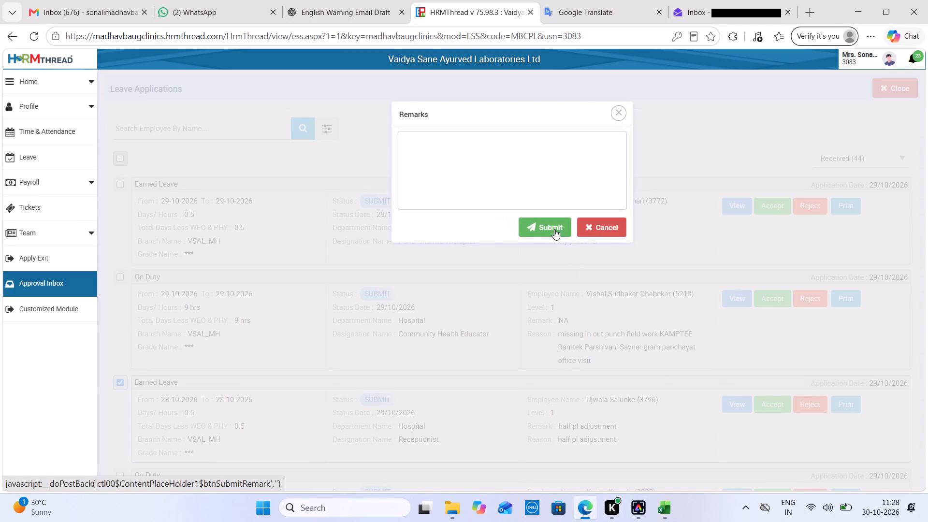
left_click(592, 507)
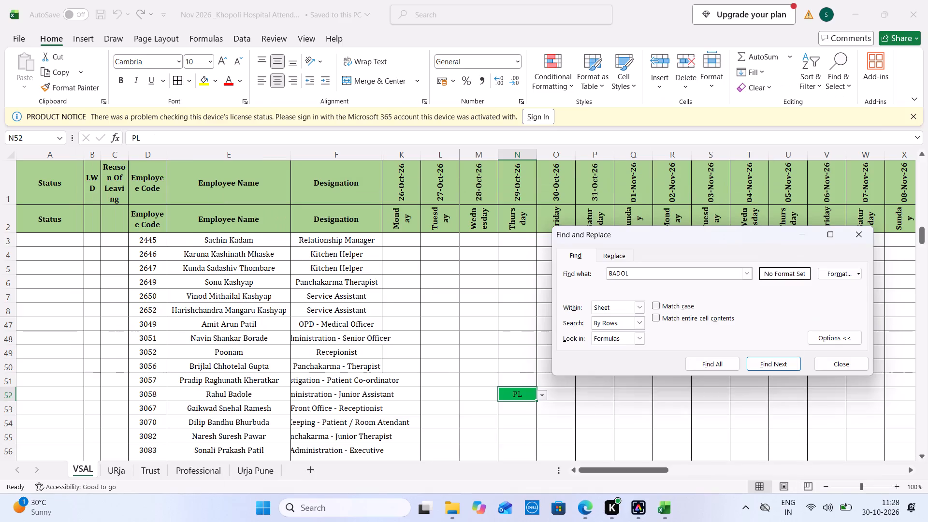
left_click(249, 152)
double_click(621, 275)
type("UJA")
key("Return")
key("Return")
key("BackSpace")
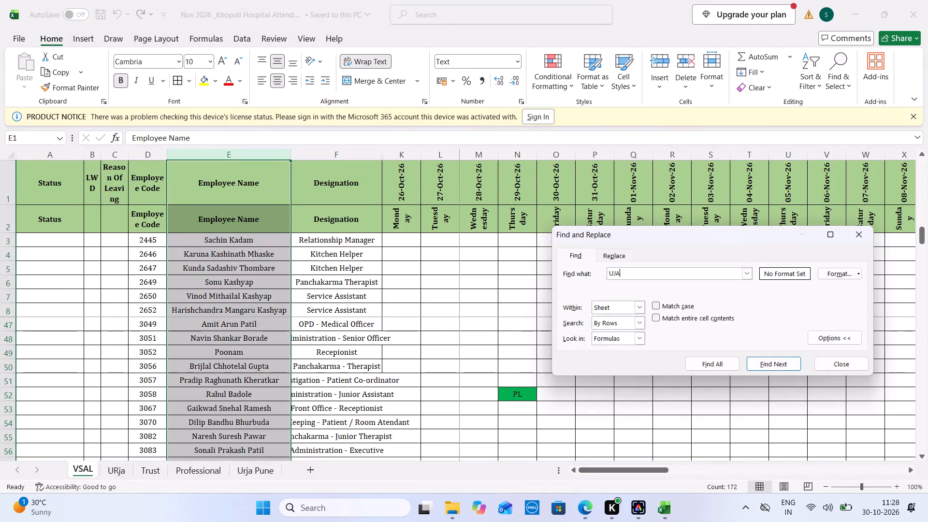
key("Return")
key("Return")
key("Return")
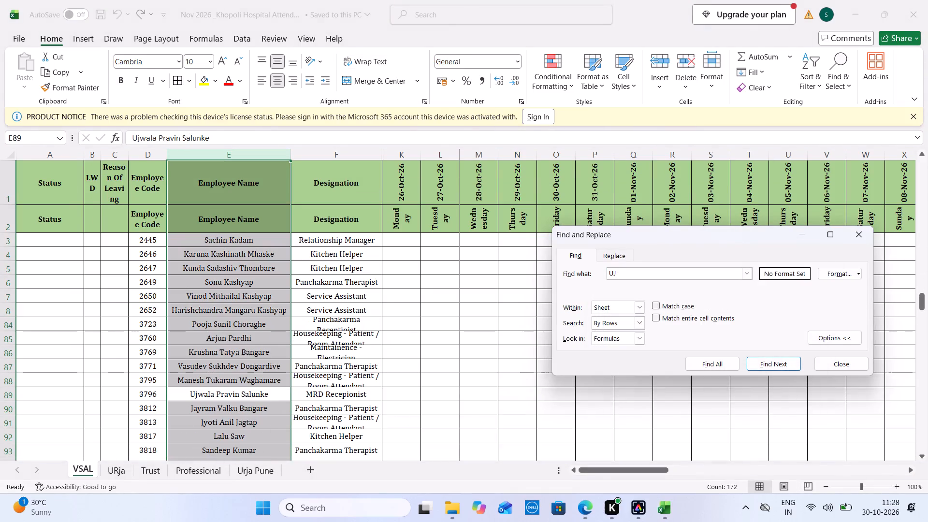
left_click(495, 391)
type("HPL")
key("ctrl+s")
left_click(587, 509)
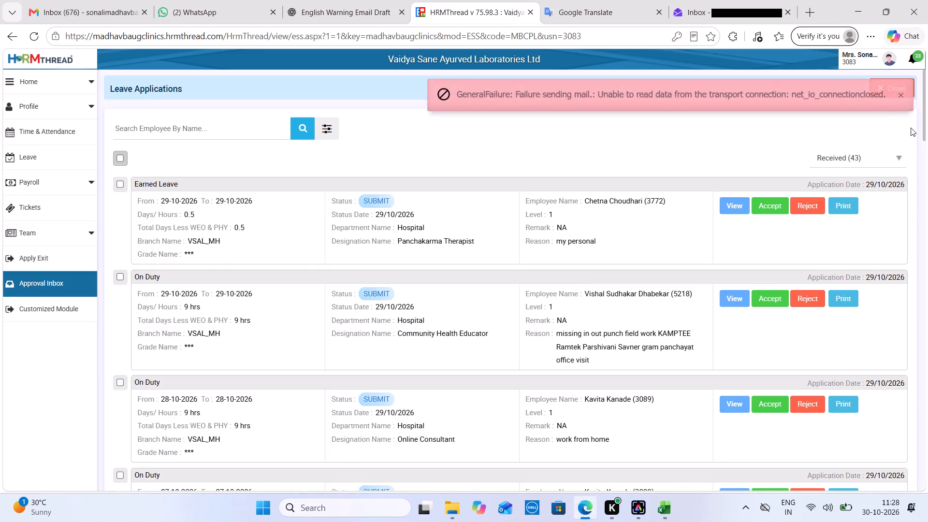
left_click(904, 92)
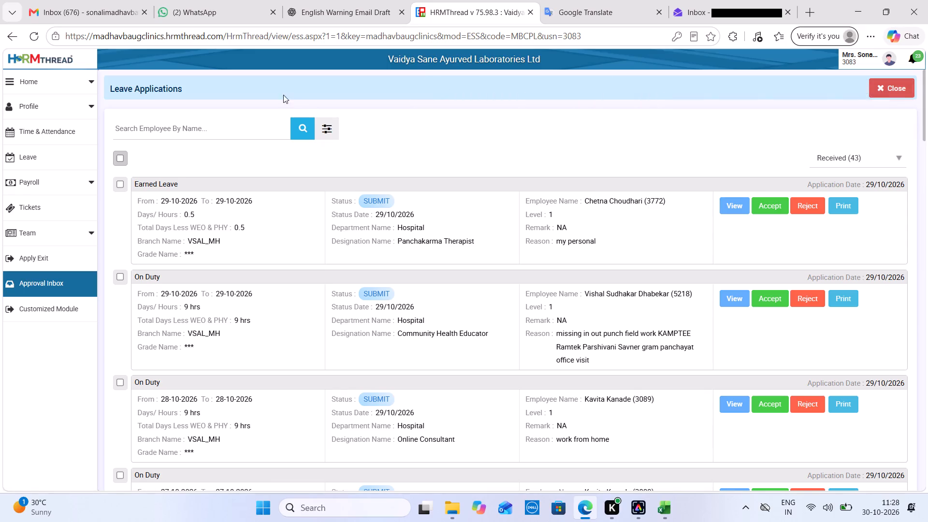
left_click(267, 128)
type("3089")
left_click(309, 126)
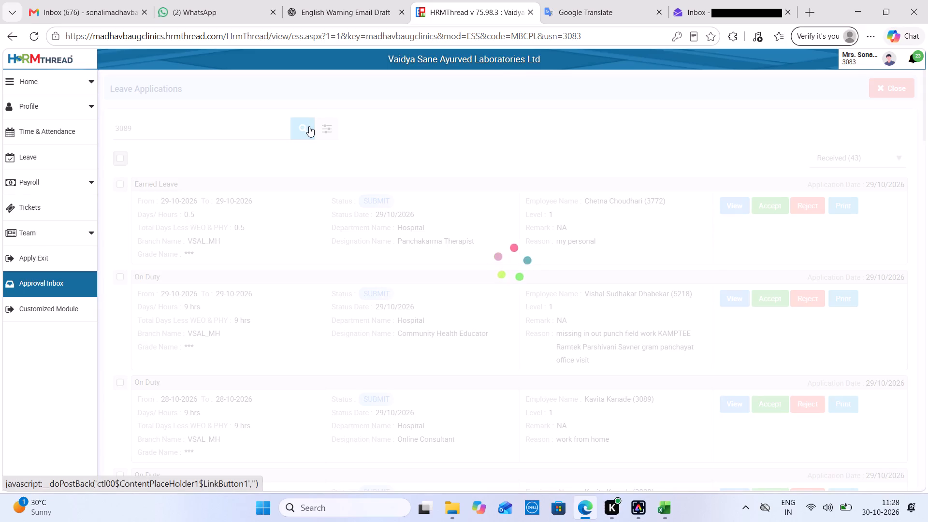
left_click(121, 157)
left_click_drag(171, 170, 168, 164)
left_click(168, 164)
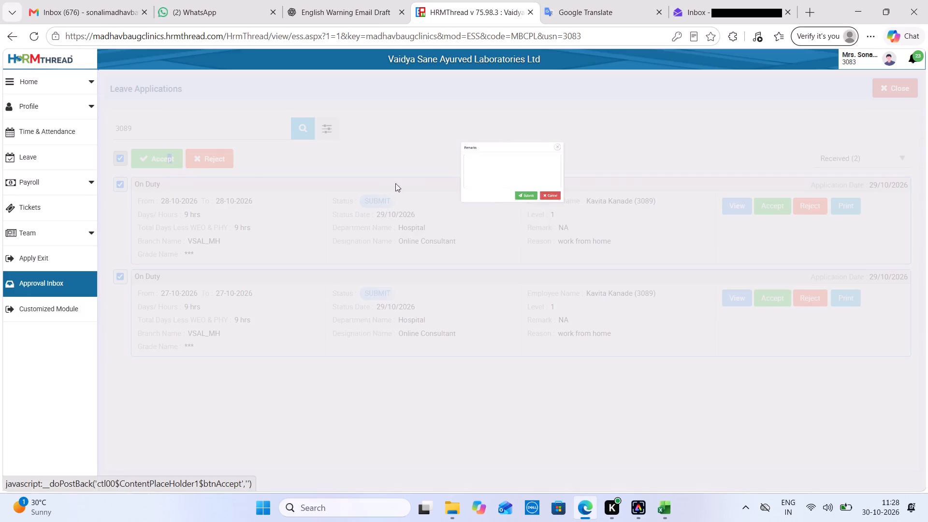
left_click(542, 224)
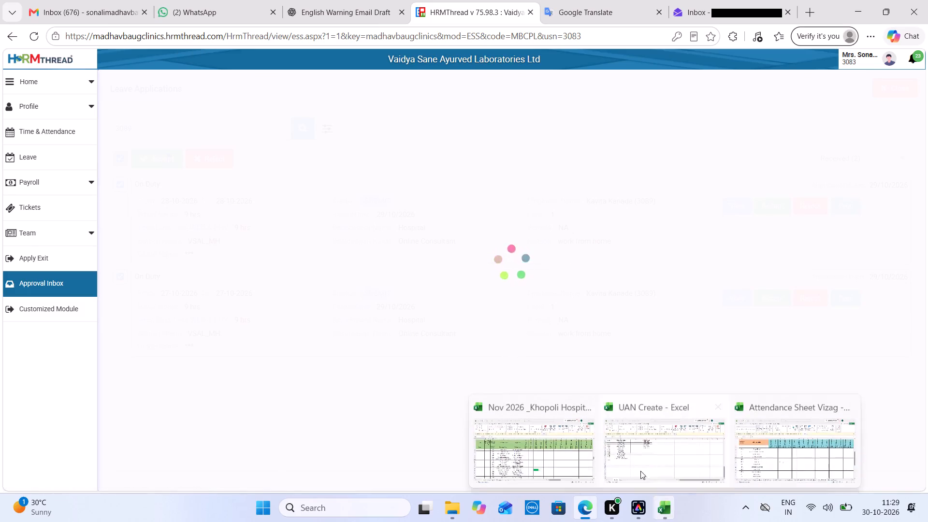
left_click(551, 427)
left_click(245, 157)
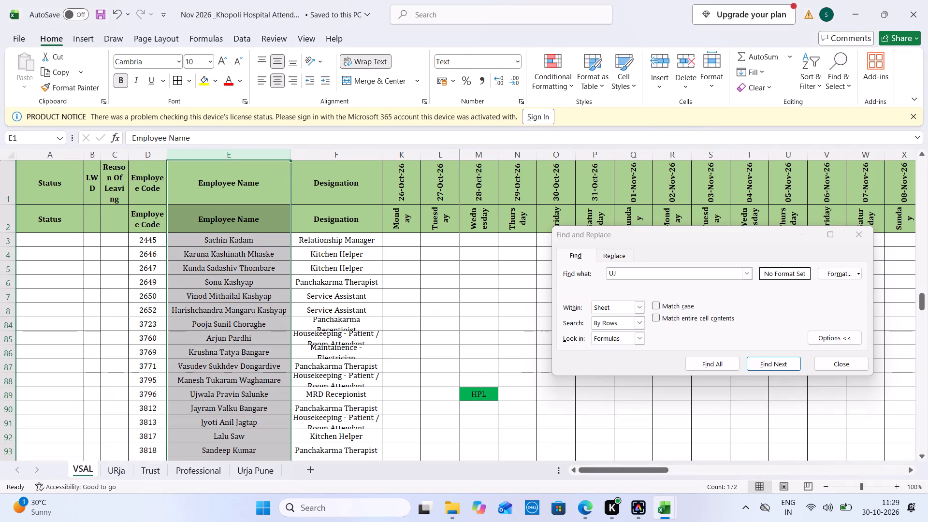
double_click(615, 269)
type("KAVITA")
key("Return")
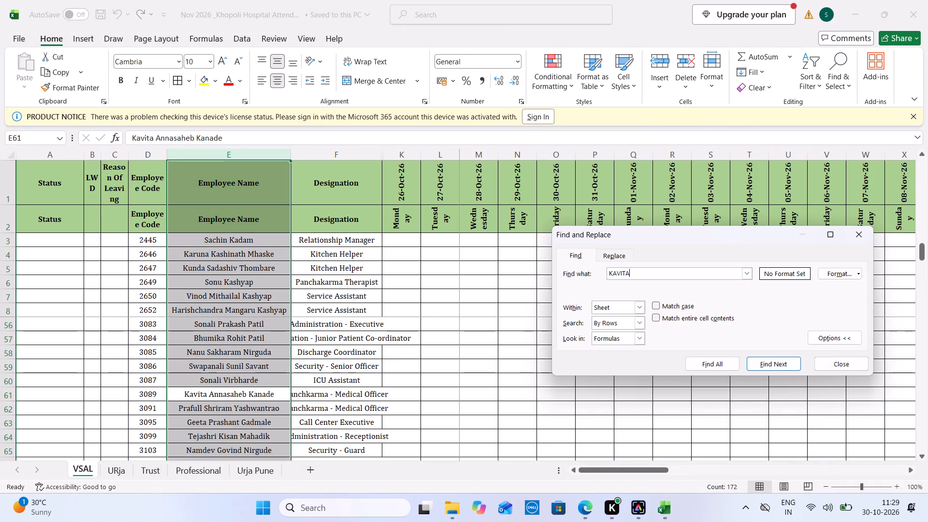
left_click_drag(371, 391, 394, 397)
left_click(394, 397)
type("EO")
key("BackSpace")
key("BackSpace")
type("WO")
key("Tab")
key("p")
key("Tab")
key("p")
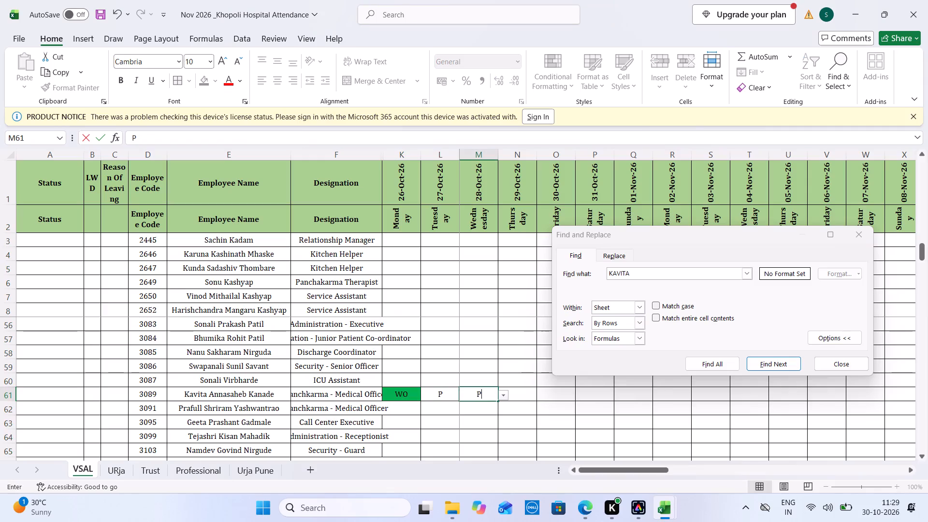
key("ctrl+s")
left_click(595, 502)
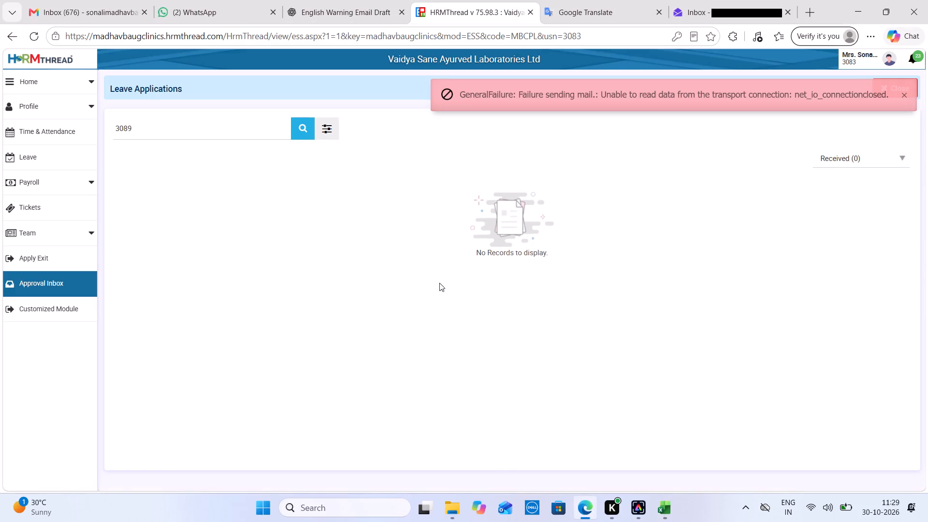
double_click(263, 134)
key("BackSpace")
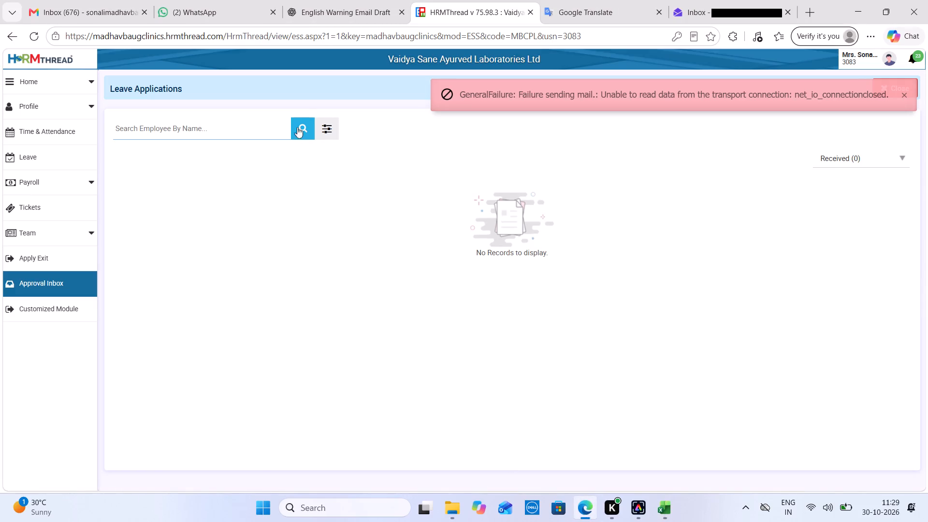
triple_click(290, 126)
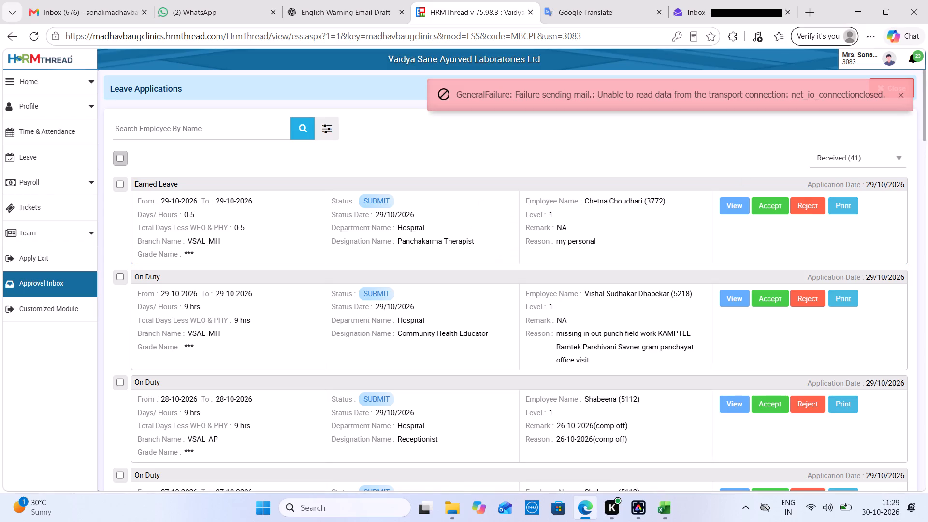
left_click(902, 93)
left_click(278, 119)
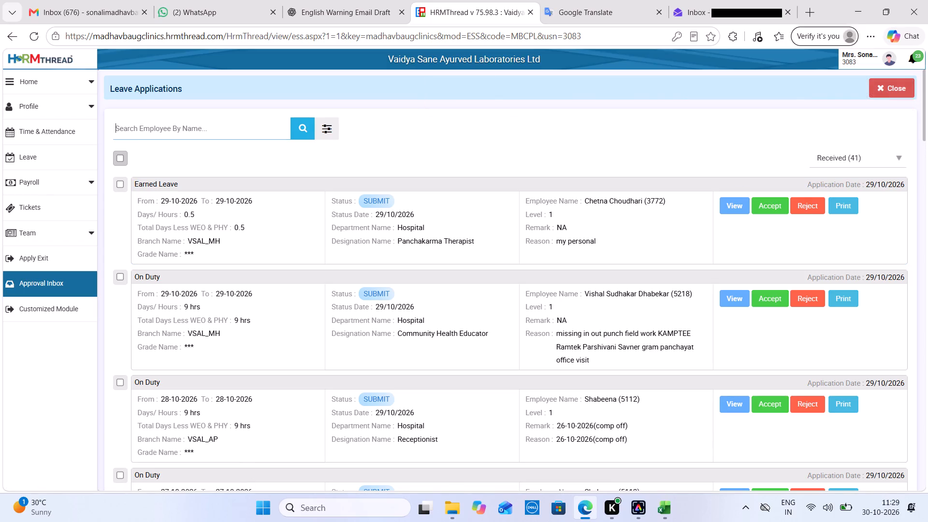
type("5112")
double_click(304, 134)
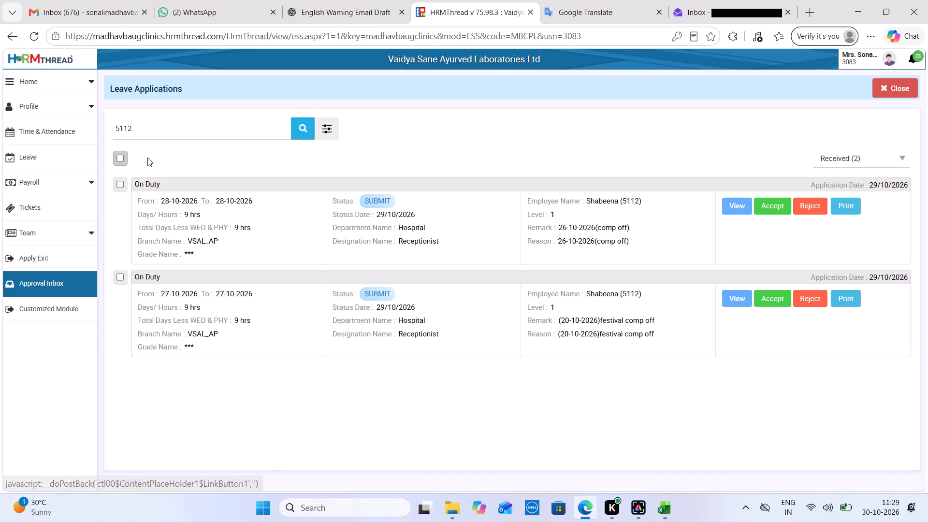
left_click(121, 157)
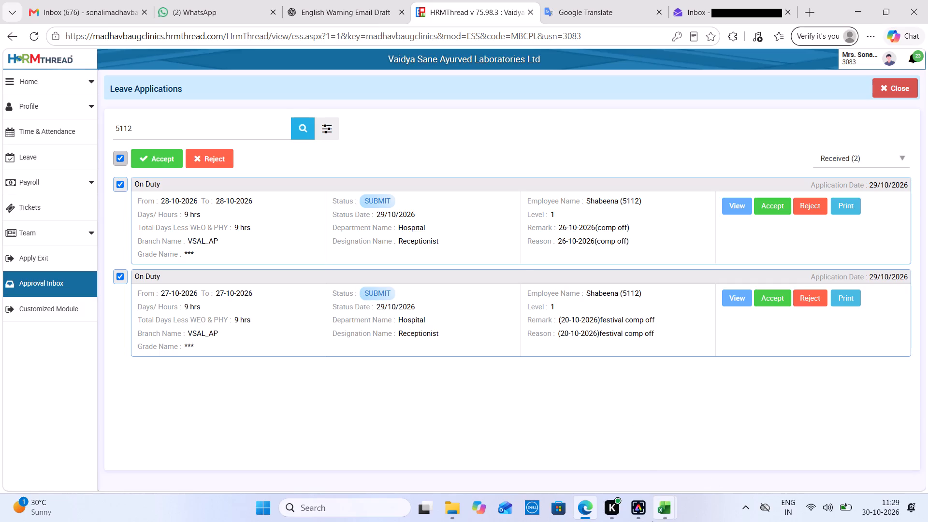
In the Vizag attendance workbook's Nov 2026 Vizag sheet, find "HAB" among the employee names and close the search.
left_click(757, 448)
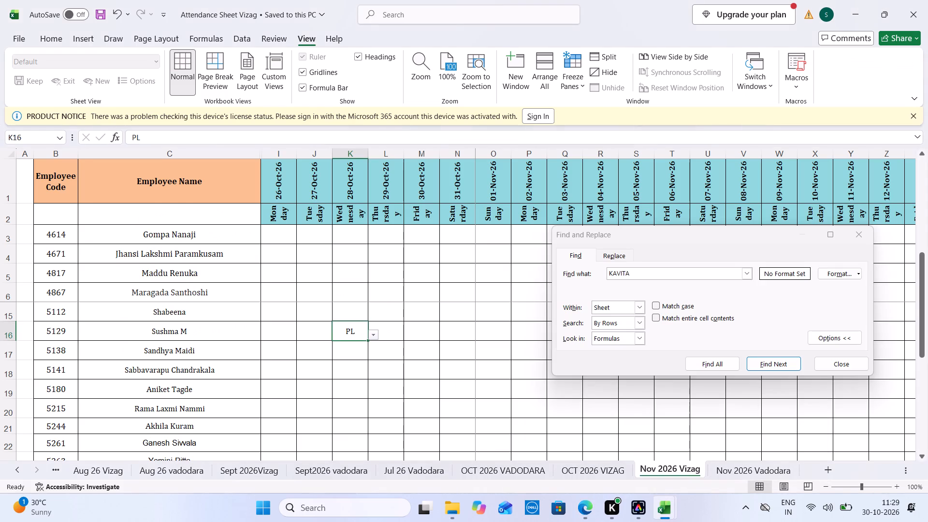
left_click(208, 157)
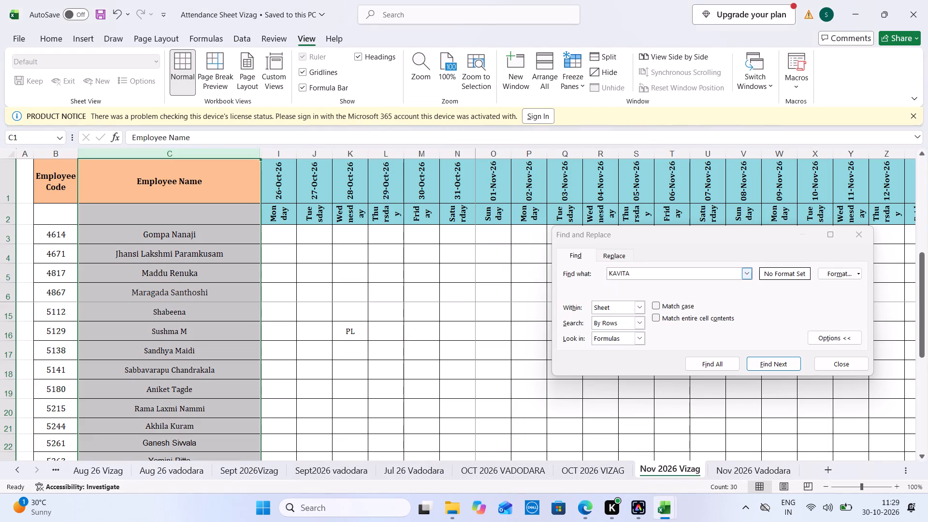
double_click(619, 275)
key("s")
type("HAB")
key("Return")
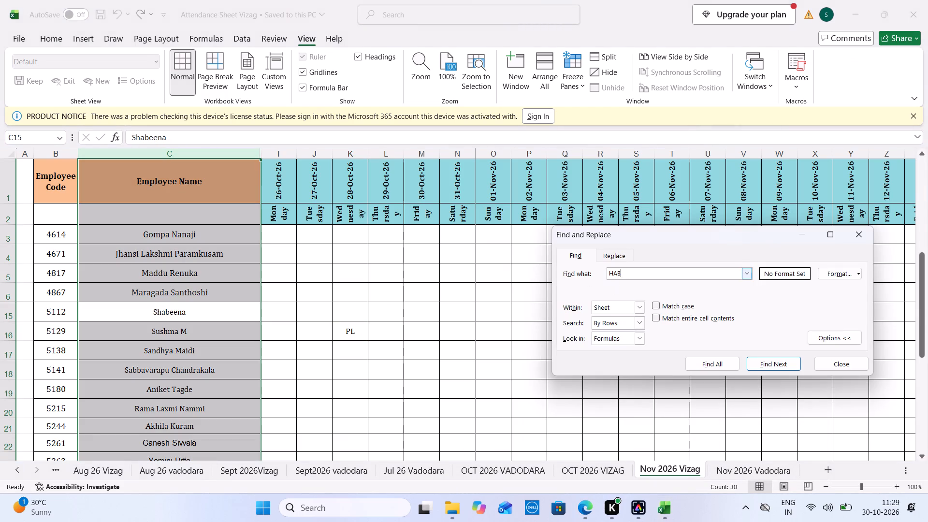
left_click(870, 242)
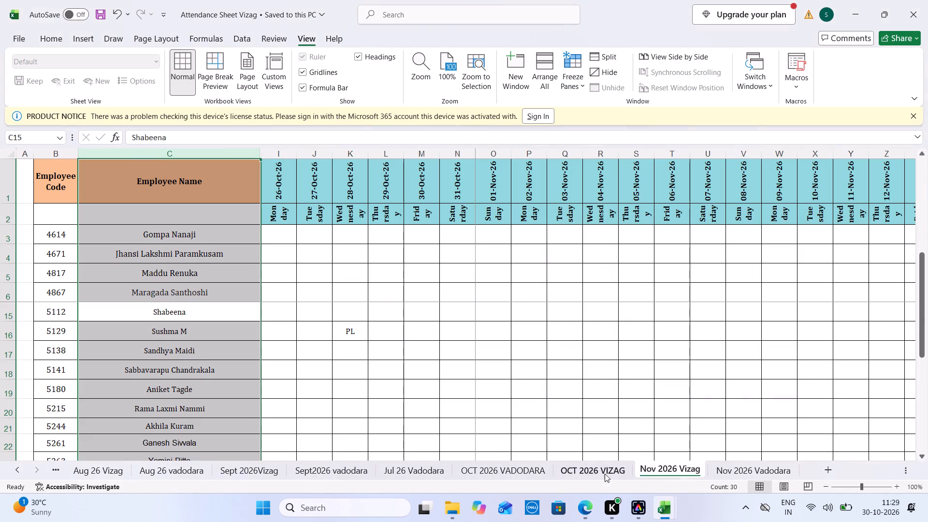
left_click(589, 507)
left_click(589, 507)
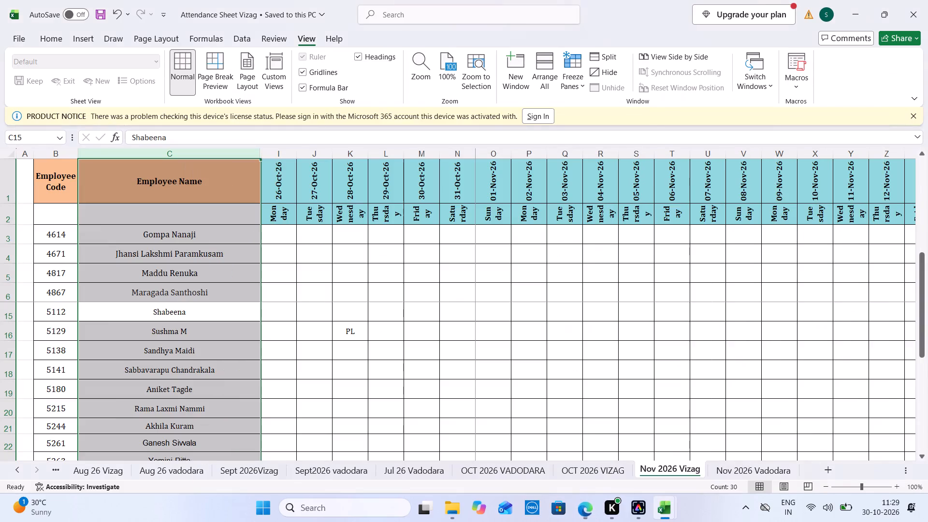
left_click(319, 309)
left_click(336, 315)
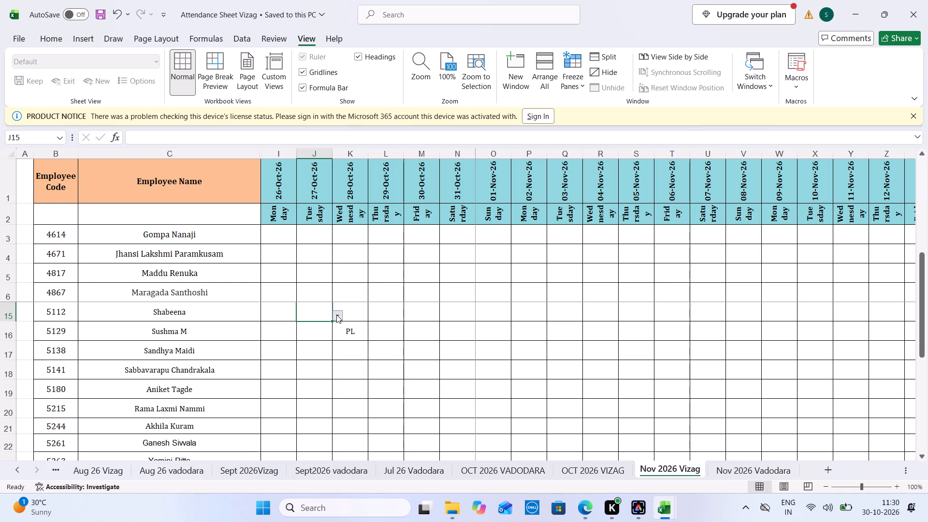
left_click(322, 367)
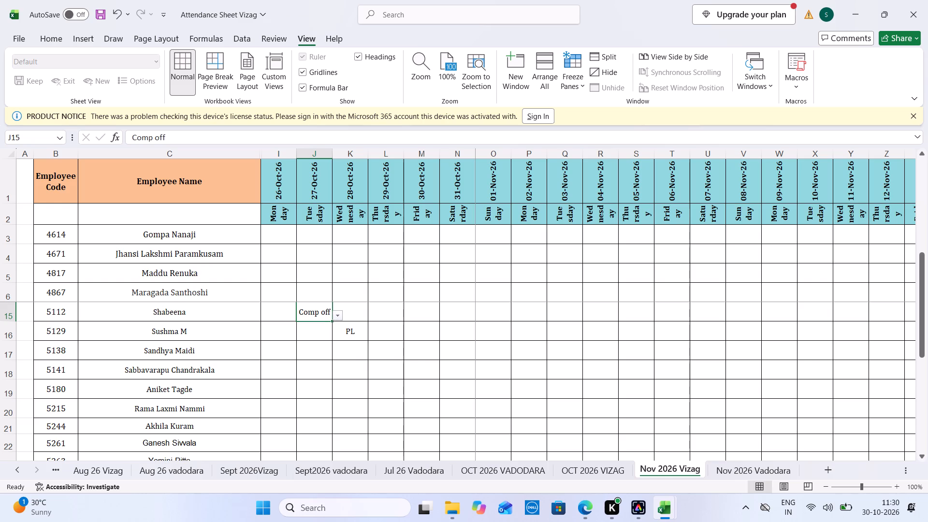
right_click(321, 313)
left_click(370, 391)
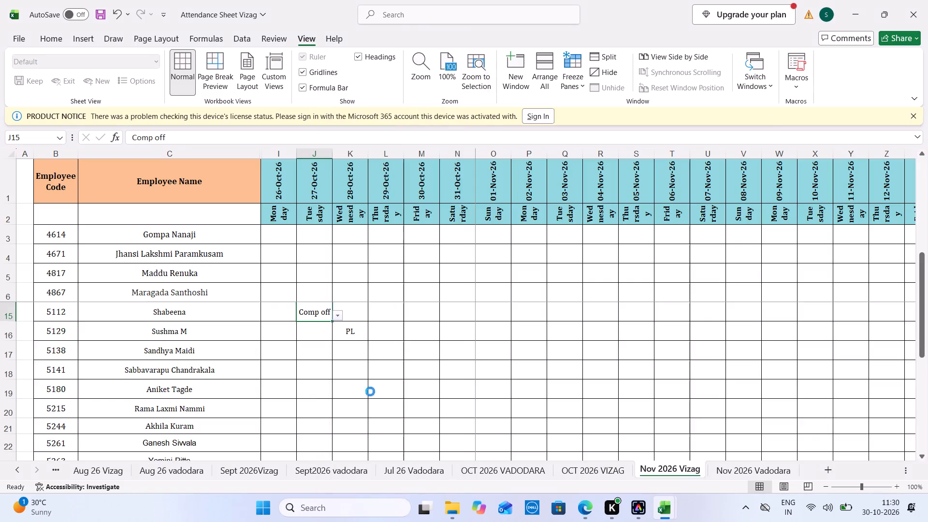
type("20-10-26")
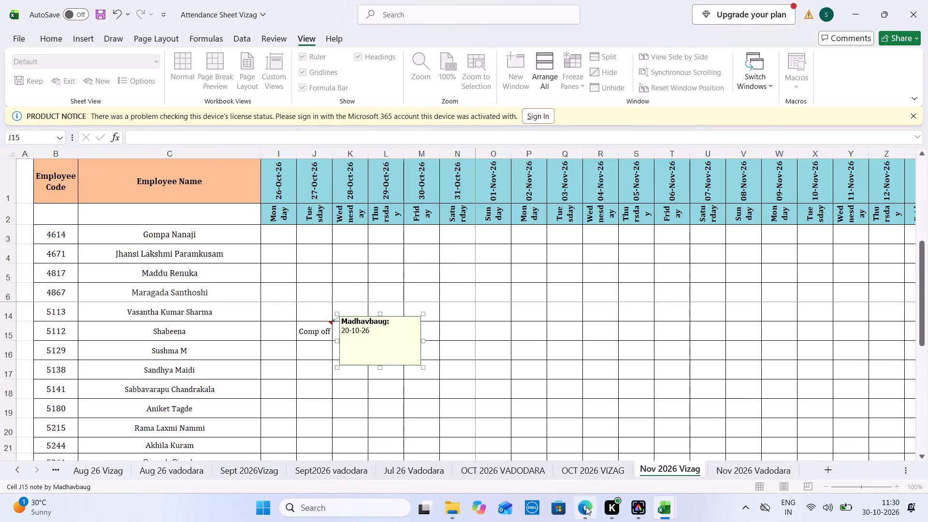
left_click(586, 507)
left_click(586, 507)
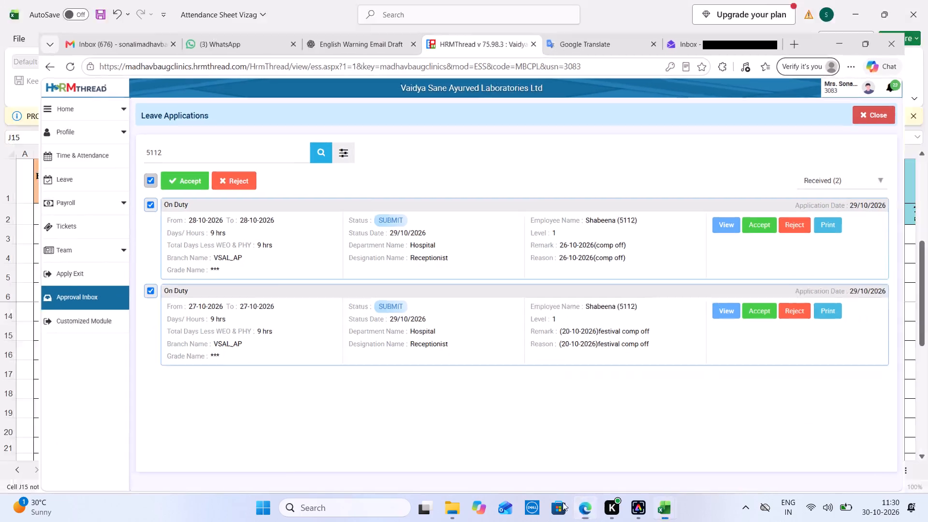
left_click(287, 330)
left_click(351, 330)
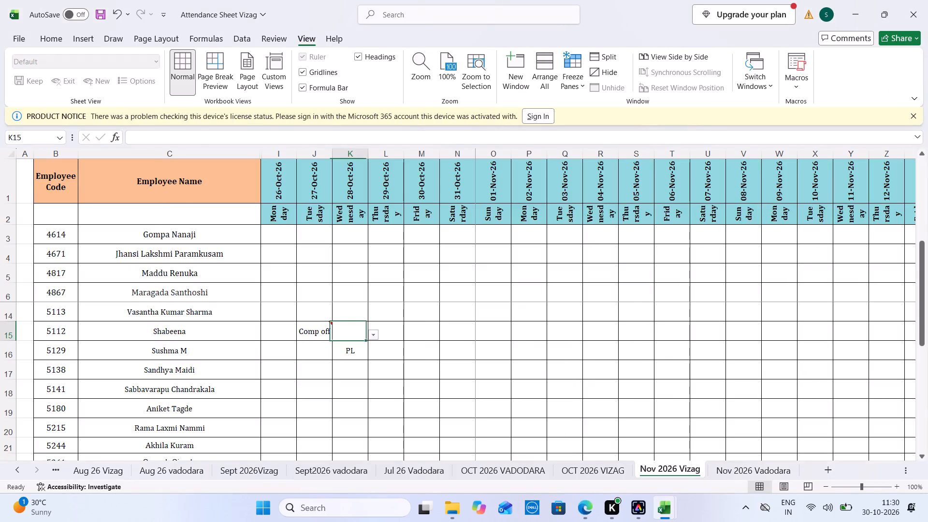
left_click(378, 334)
left_click(350, 333)
left_click_drag(374, 338, 357, 391)
left_click(357, 391)
left_click(362, 335)
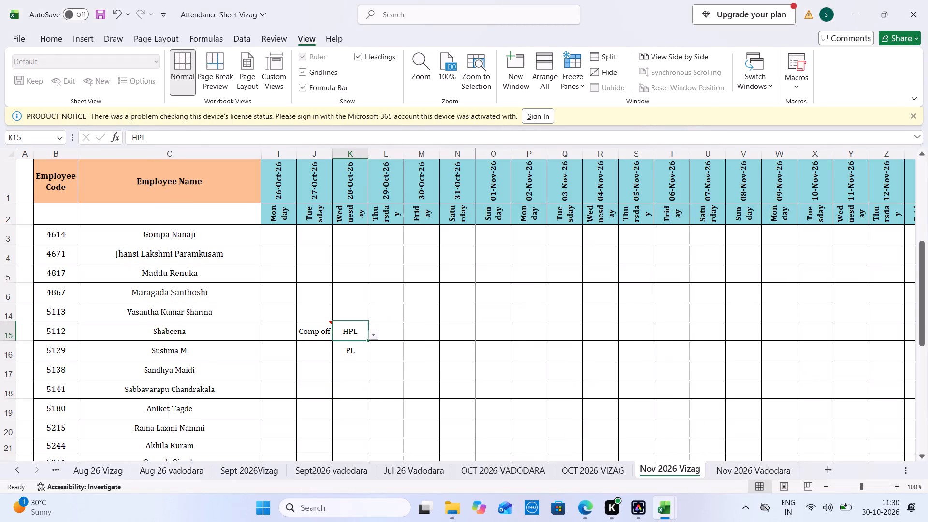
left_click_drag(372, 336, 363, 377)
left_click(363, 377)
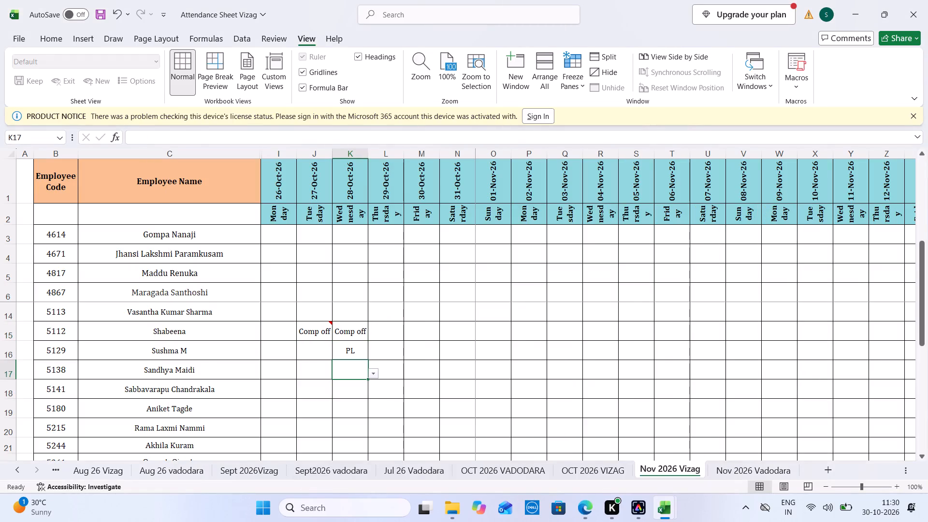
right_click(352, 331)
left_click(411, 395)
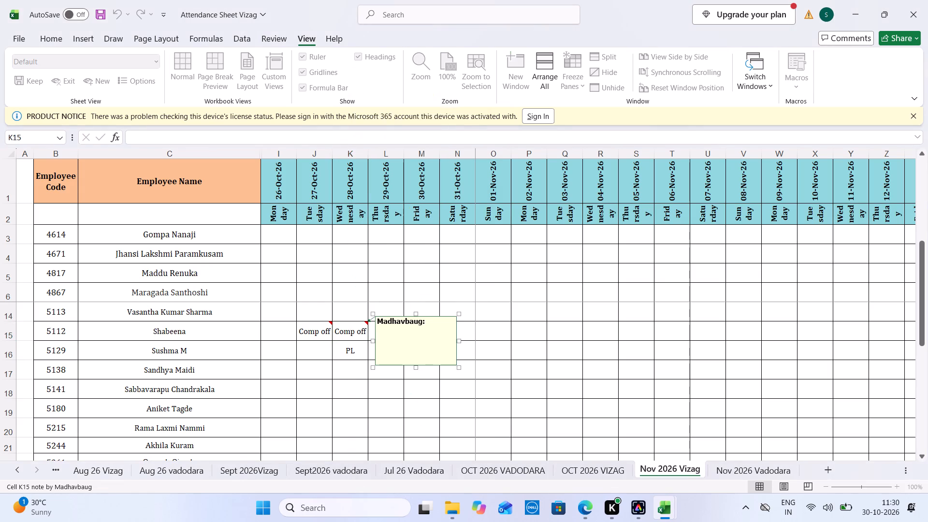
type("26-10-26")
left_click(536, 398)
key("ctrl+s")
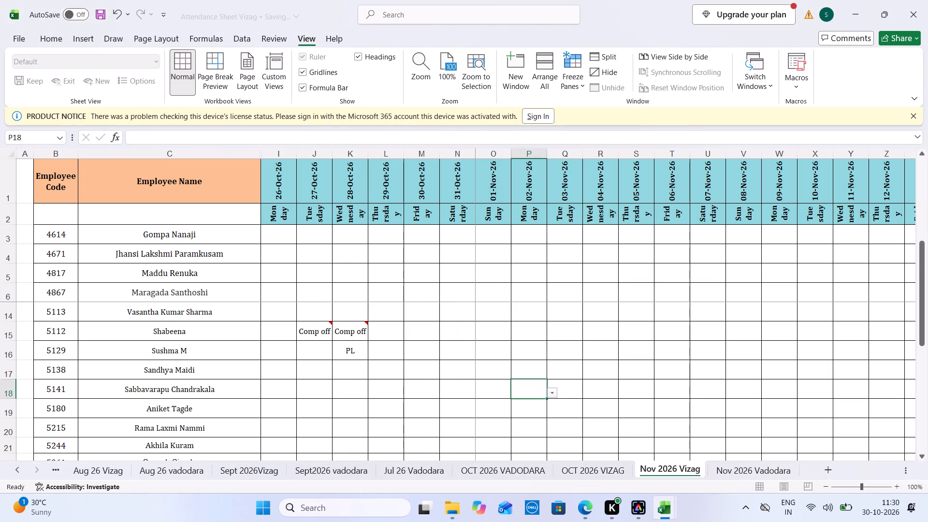
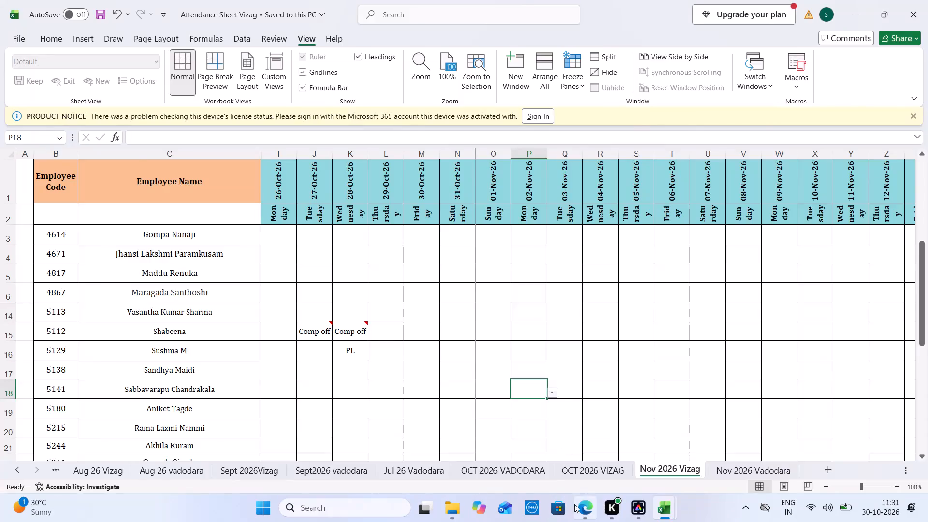
left_click(155, 159)
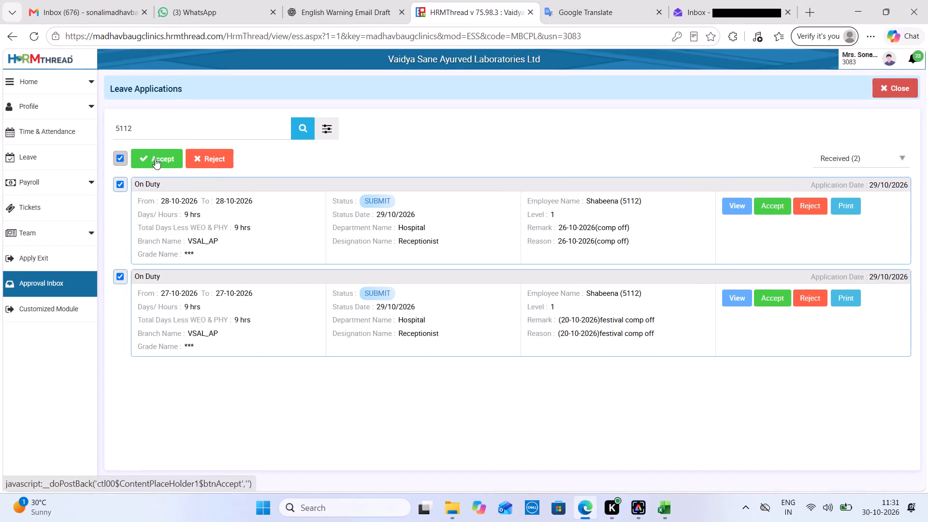
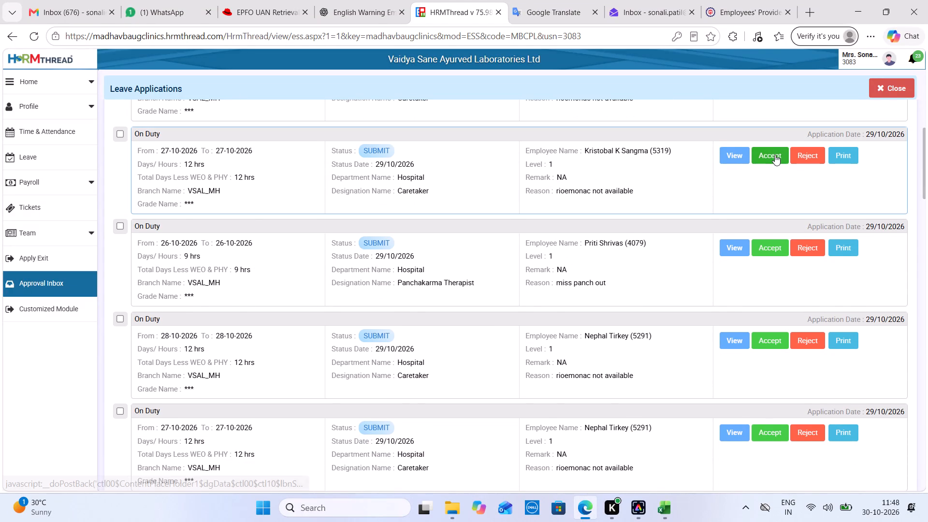
left_click(775, 155)
left_click(540, 228)
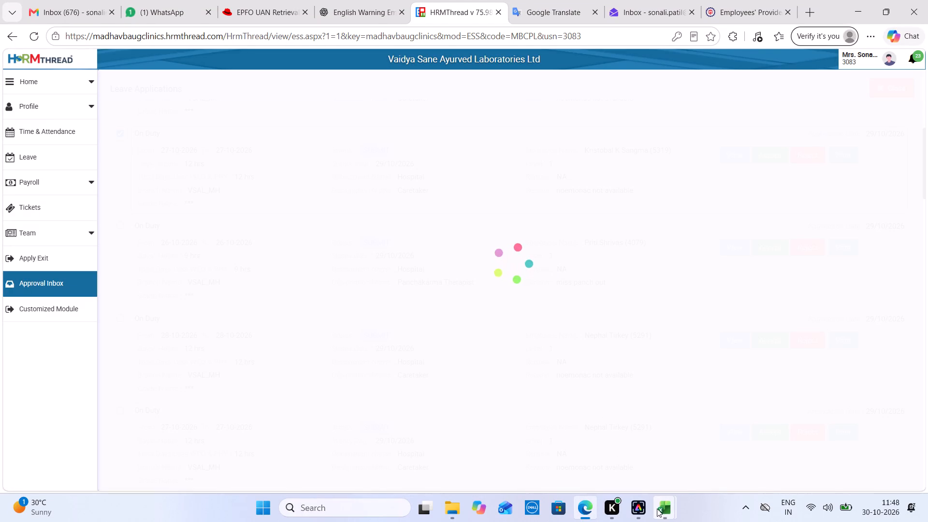
left_click(539, 453)
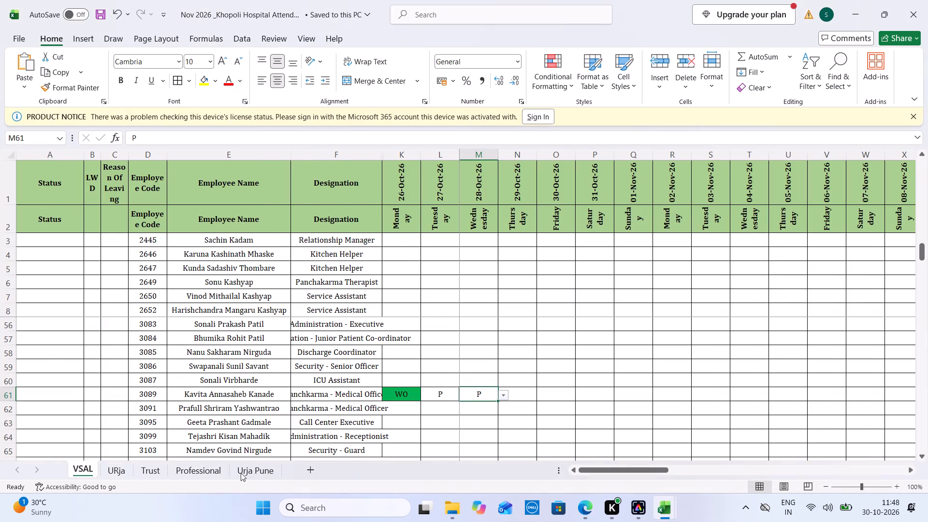
left_click(254, 474)
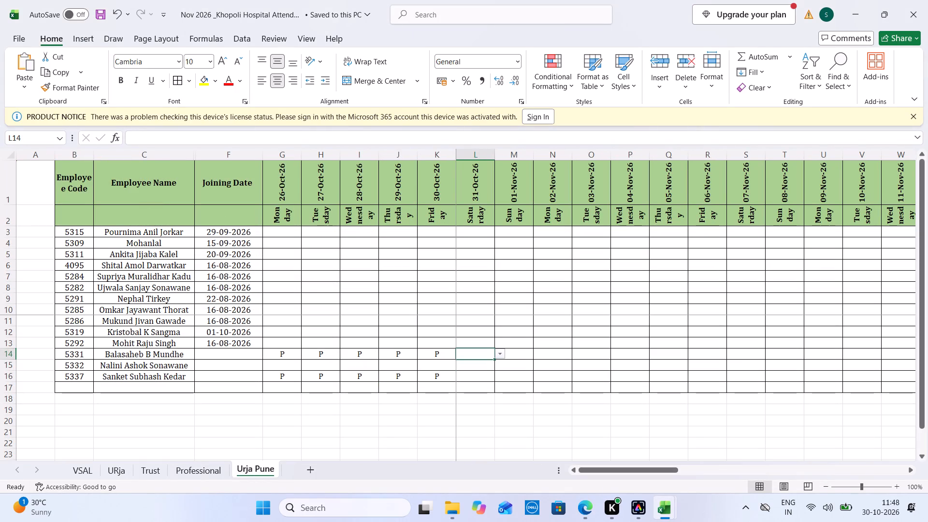
left_click(307, 332)
key("p")
key("ctrl+s")
left_click(307, 332)
key("Return")
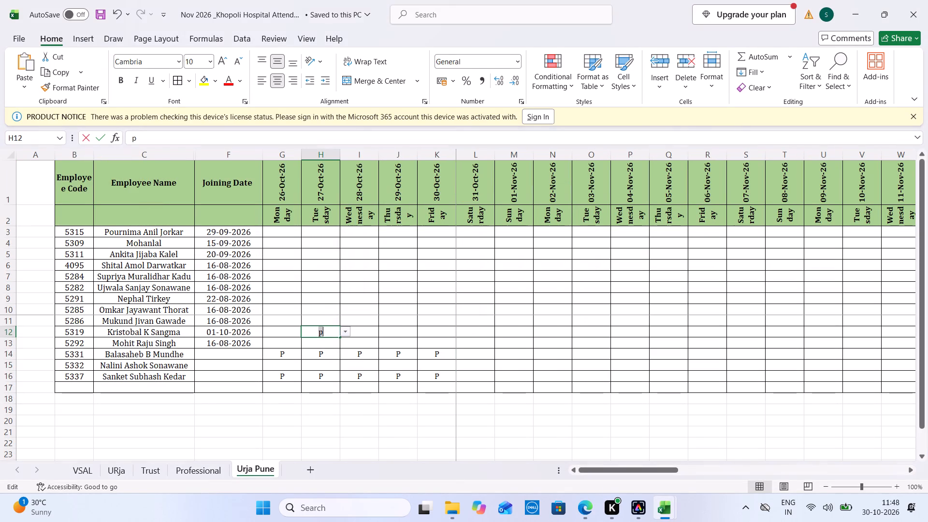
key("ctrl+s")
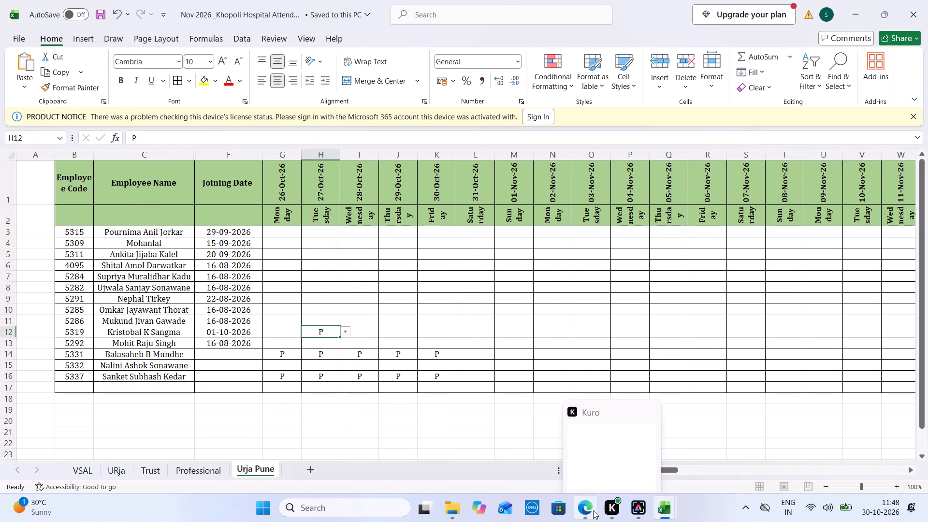
left_click(593, 510)
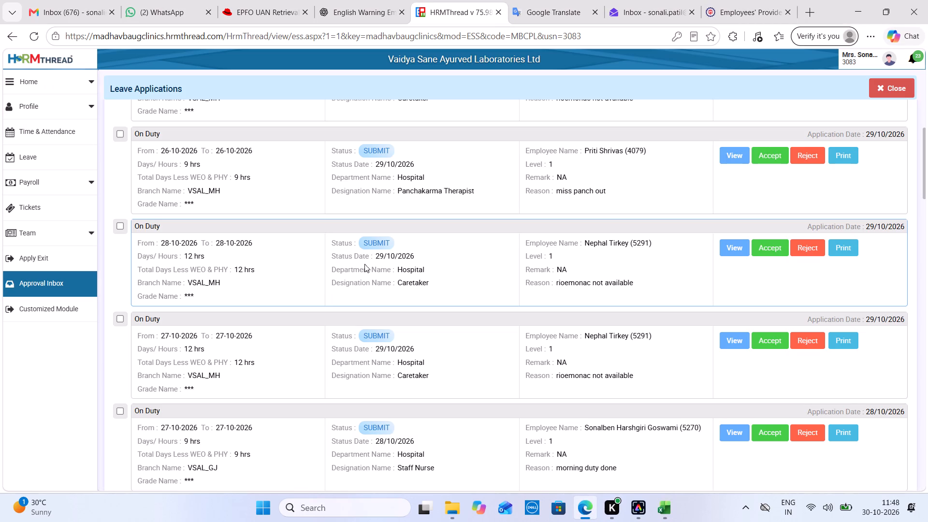
left_click(119, 226)
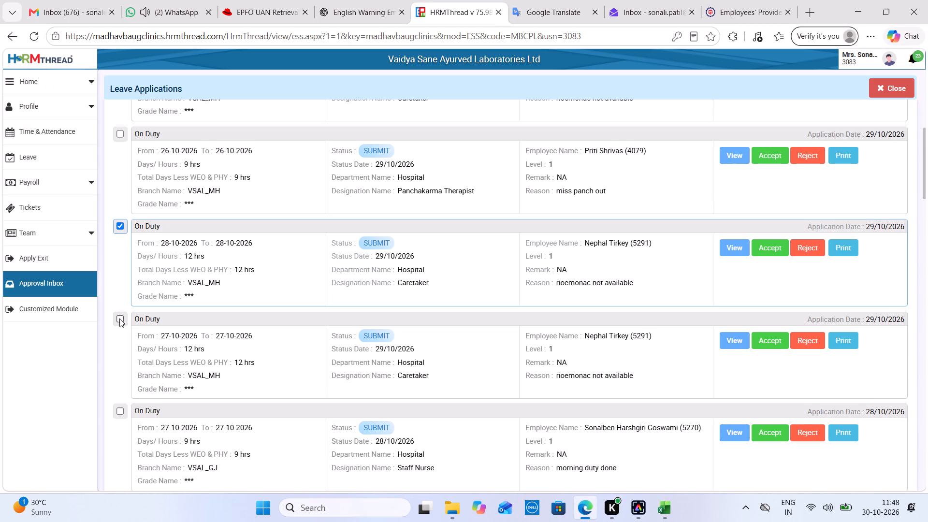
left_click(119, 319)
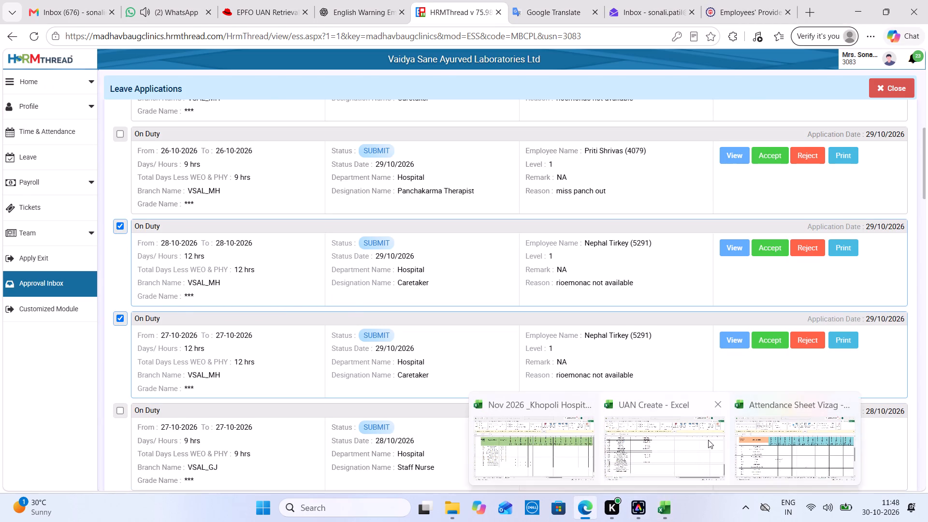
left_click(563, 442)
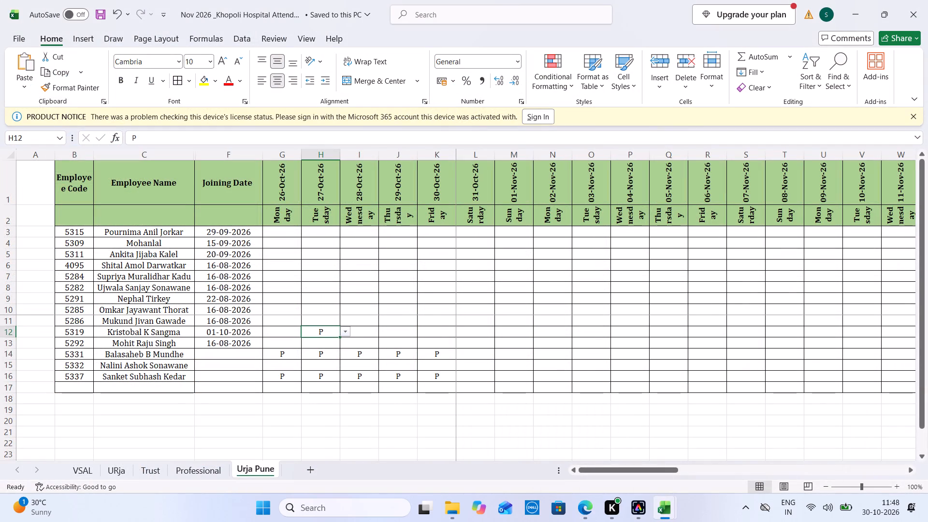
left_click(315, 298)
key("Tab")
key("p")
key("Left")
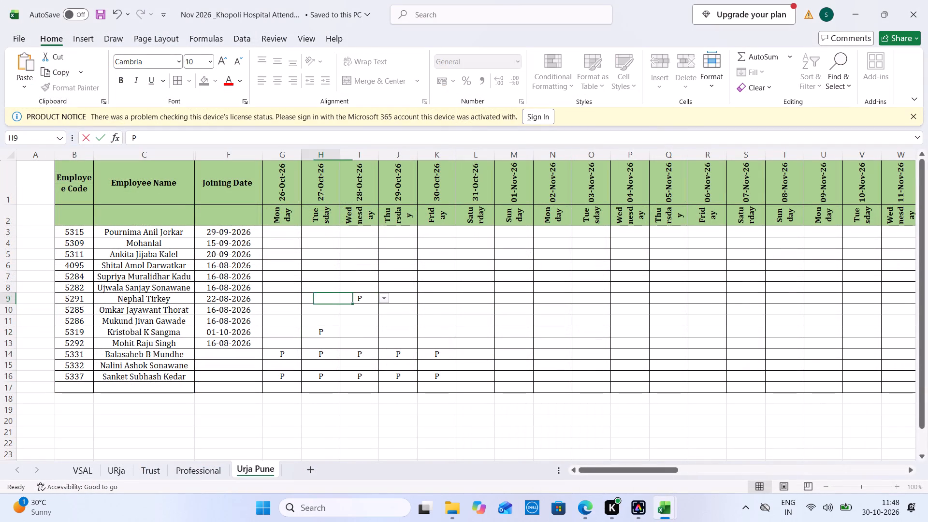
key("p")
key("ctrl+s")
left_click(585, 519)
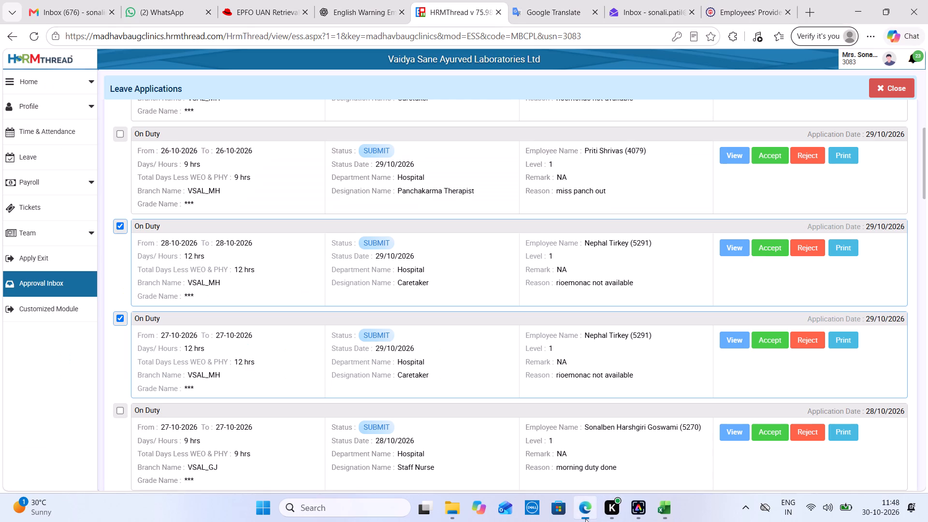
left_click_drag(922, 173, 925, 205)
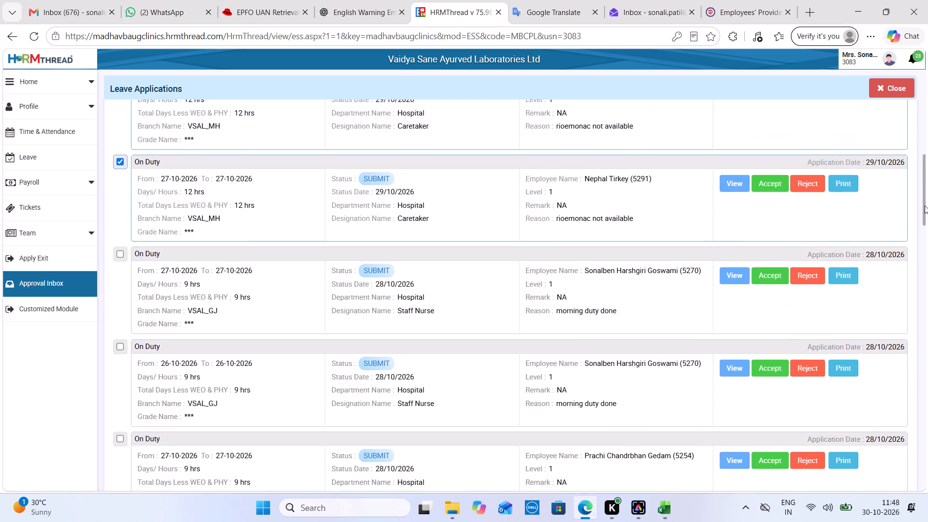
left_click_drag(925, 205, 927, 221)
left_click(119, 127)
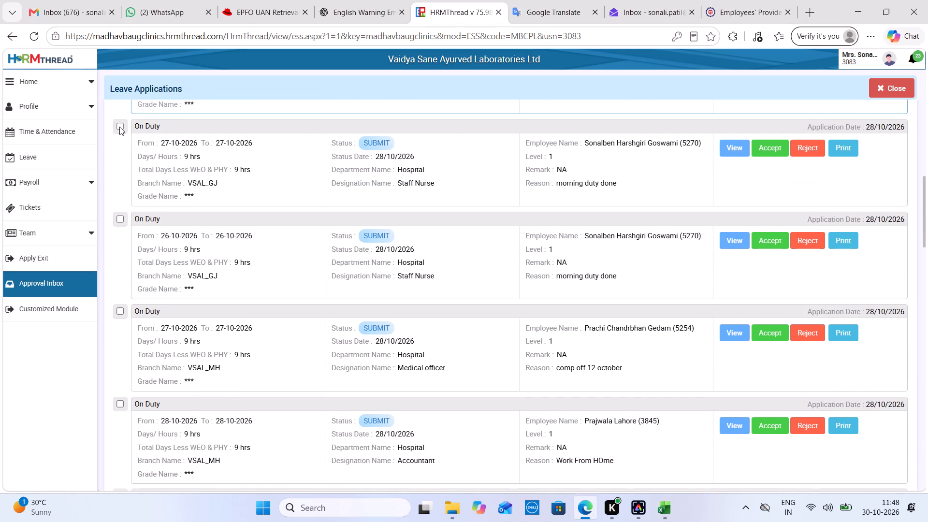
left_click(118, 217)
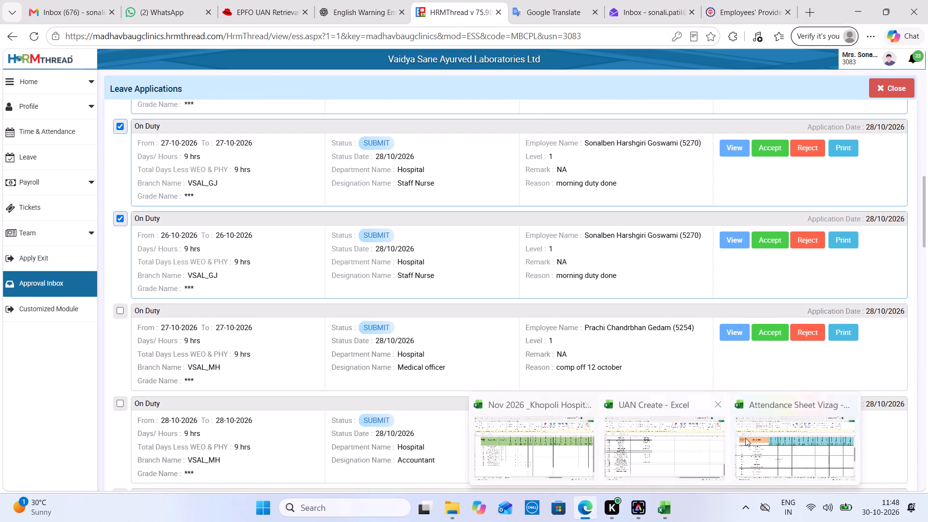
left_click(778, 439)
left_click(739, 464)
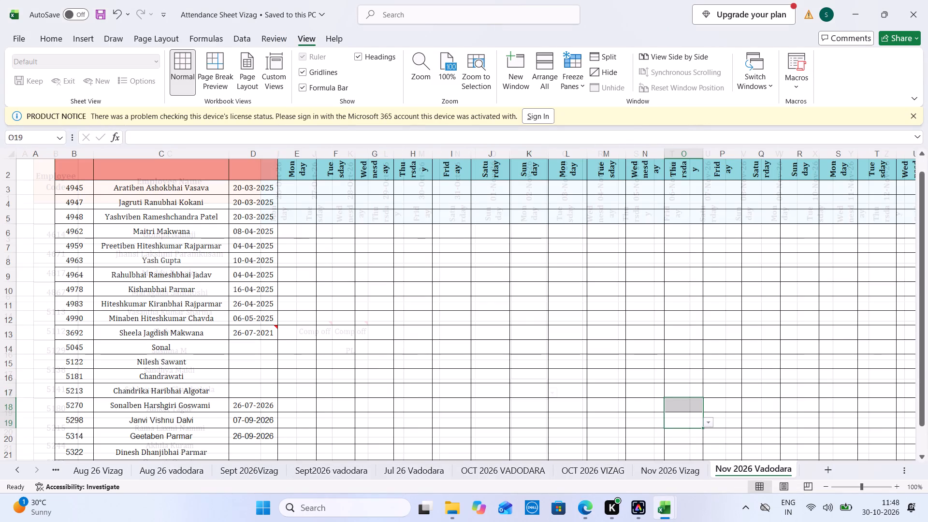
left_click(344, 404)
left_click(302, 407)
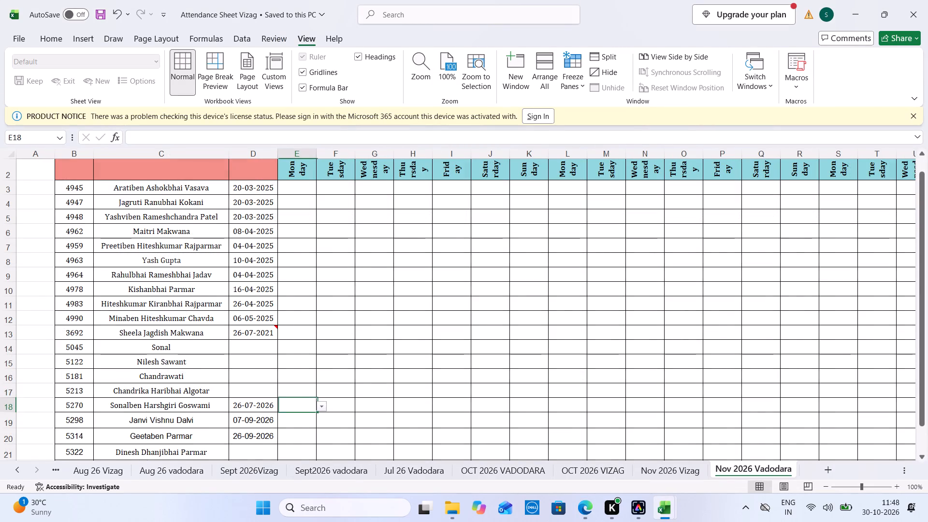
key("p")
key("Tab")
key("p")
key("ctrl+s")
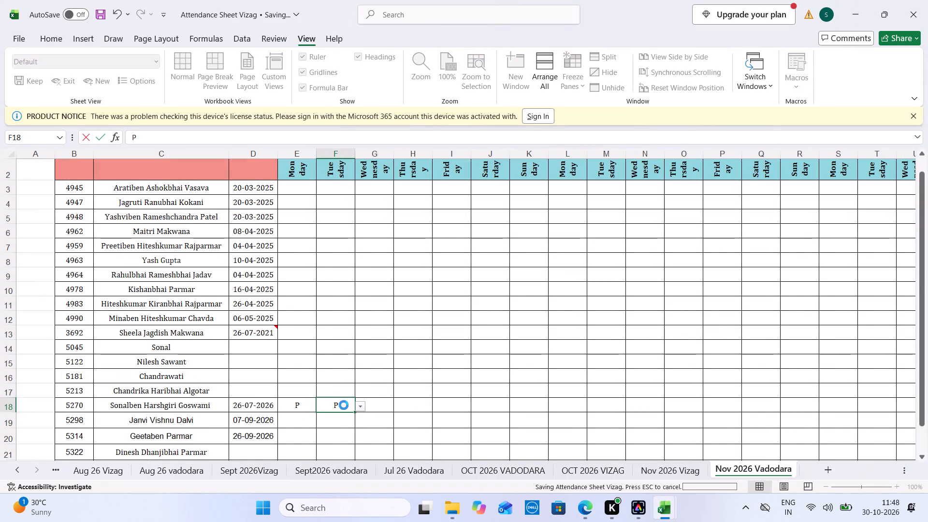
left_click(582, 512)
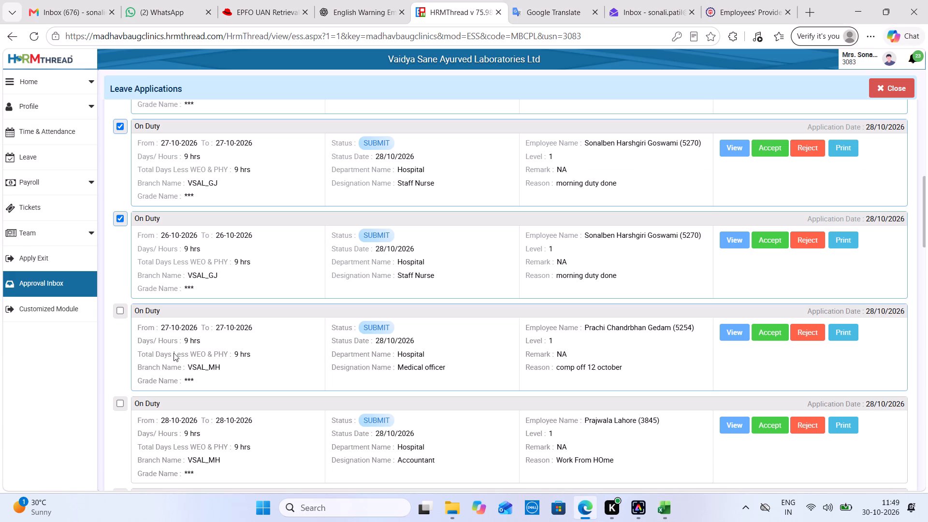
left_click(119, 402)
left_click(925, 415)
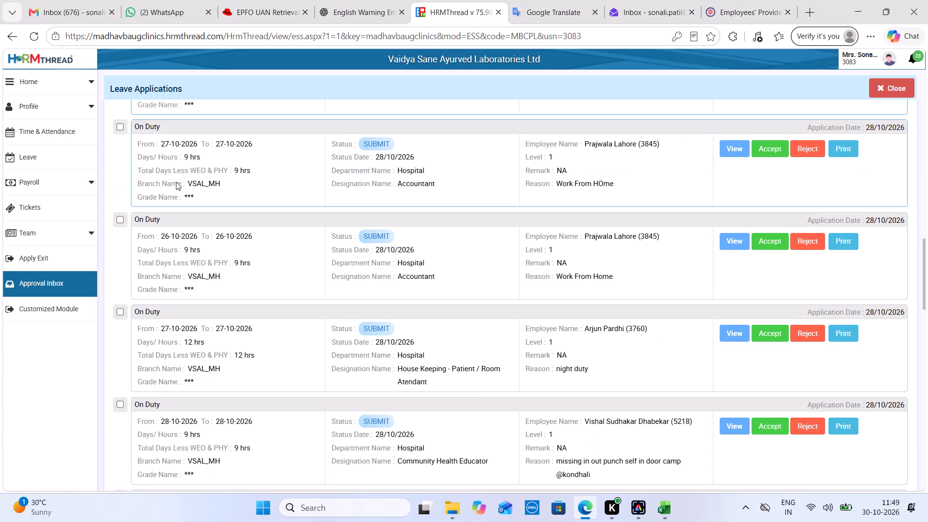
left_click(119, 126)
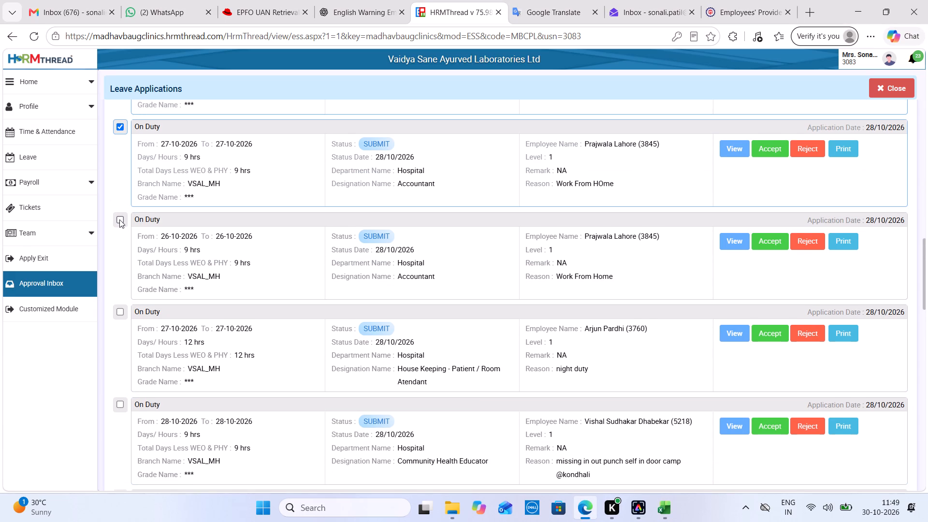
left_click(119, 219)
left_click(116, 311)
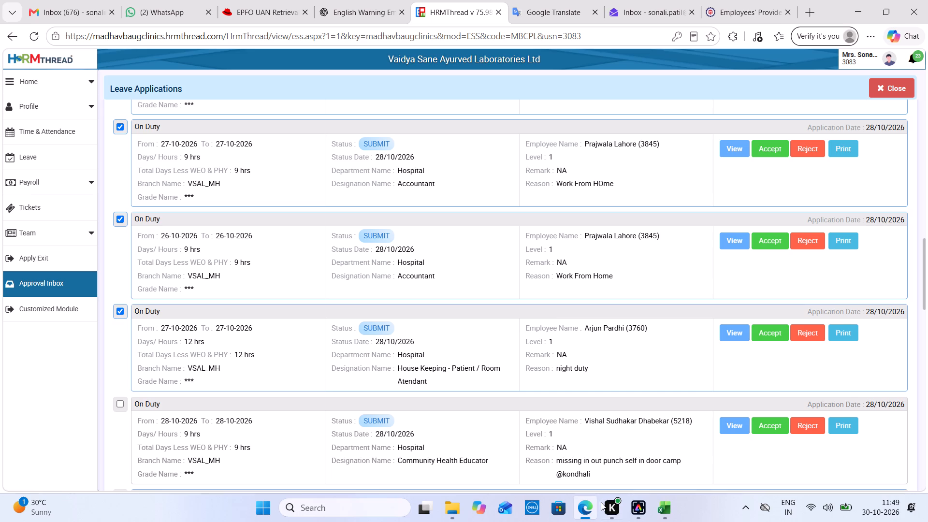
left_click(519, 424)
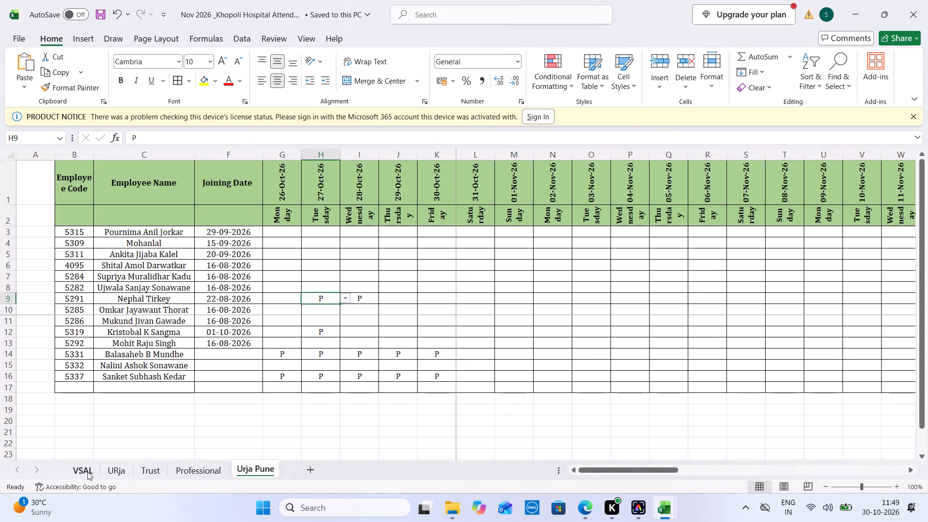
left_click(87, 472)
left_click(253, 149)
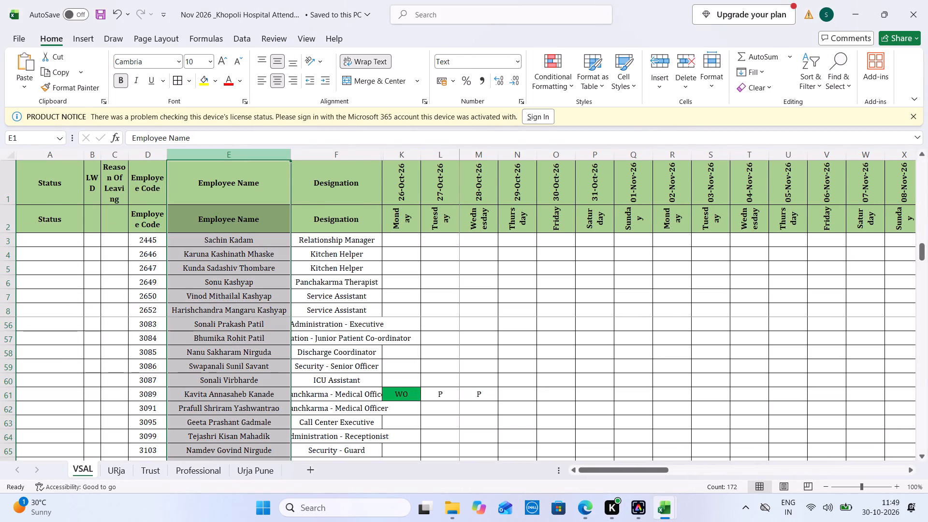
key("ctrl+f")
type("PRAJ")
key("Return")
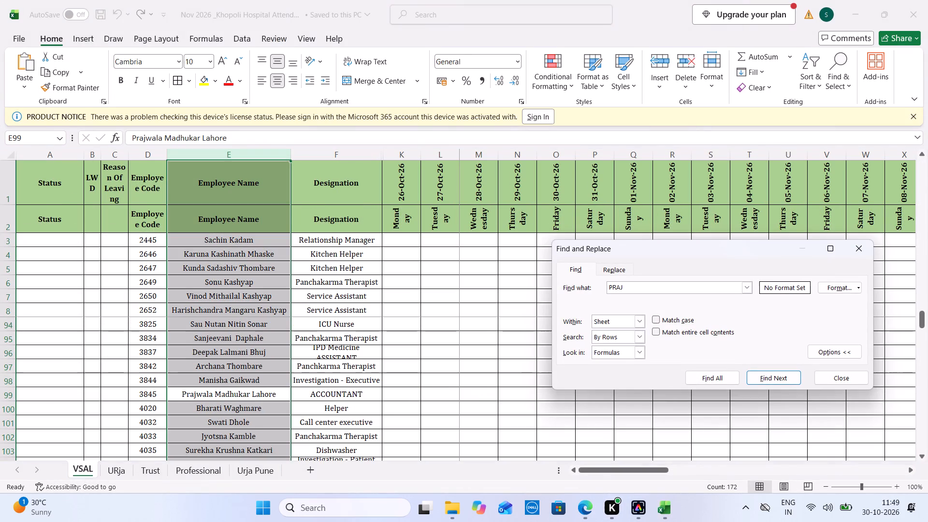
left_click(409, 394)
key("p")
key("Tab")
key("p")
key("Tab")
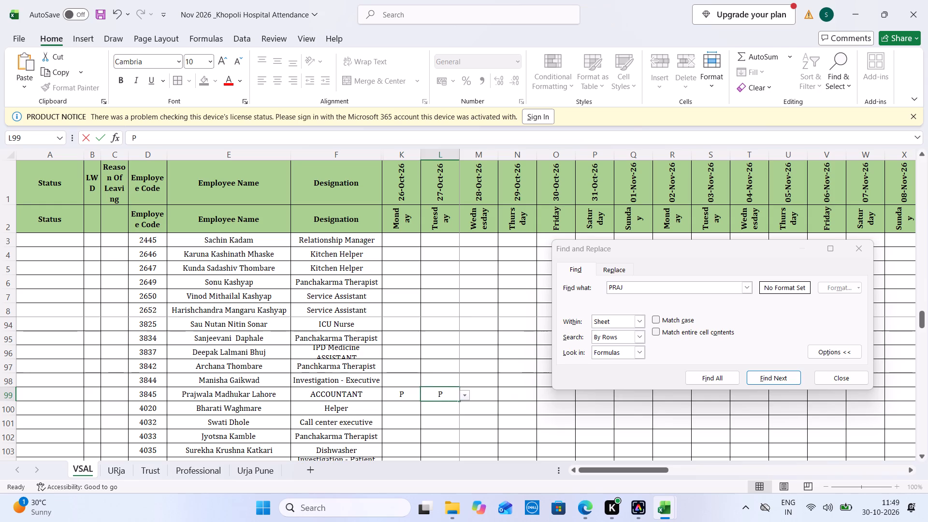
key("p")
key("ctrl+s")
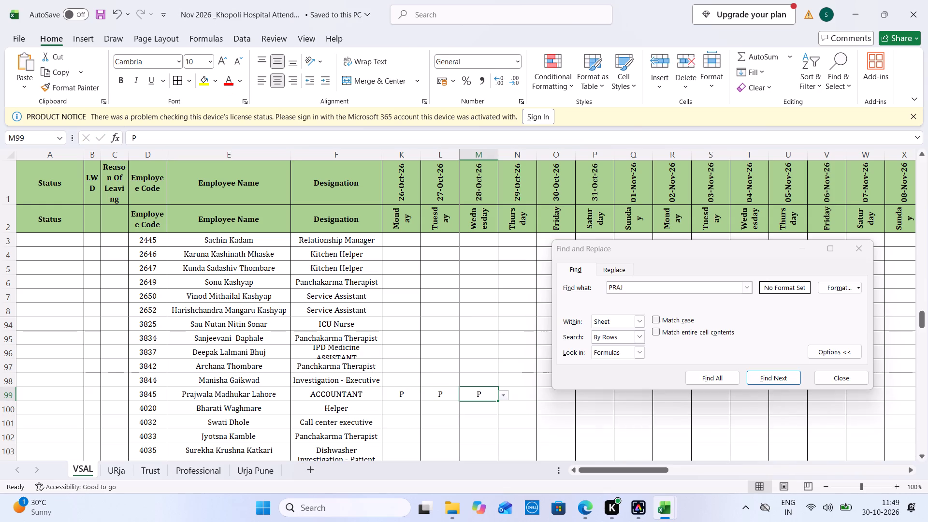
left_click(228, 155)
double_click(657, 288)
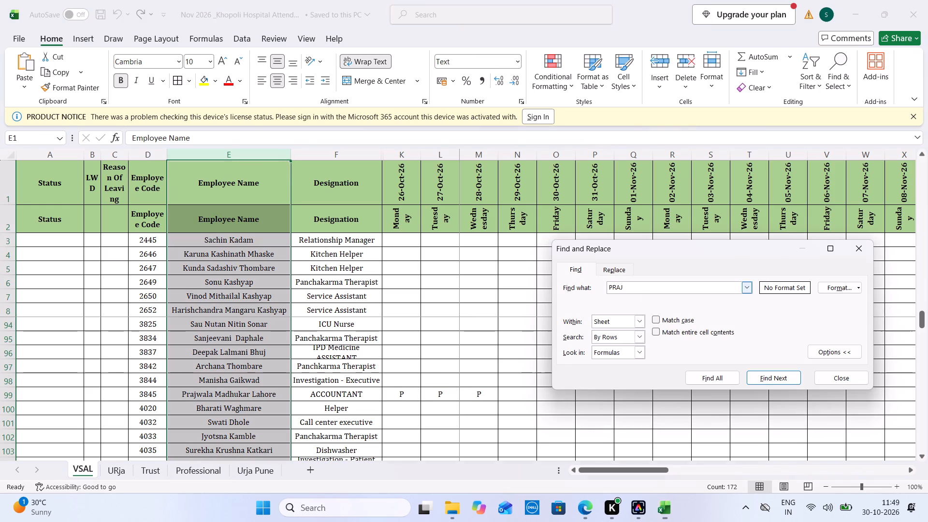
key("a")
type("RKI")
key("Return")
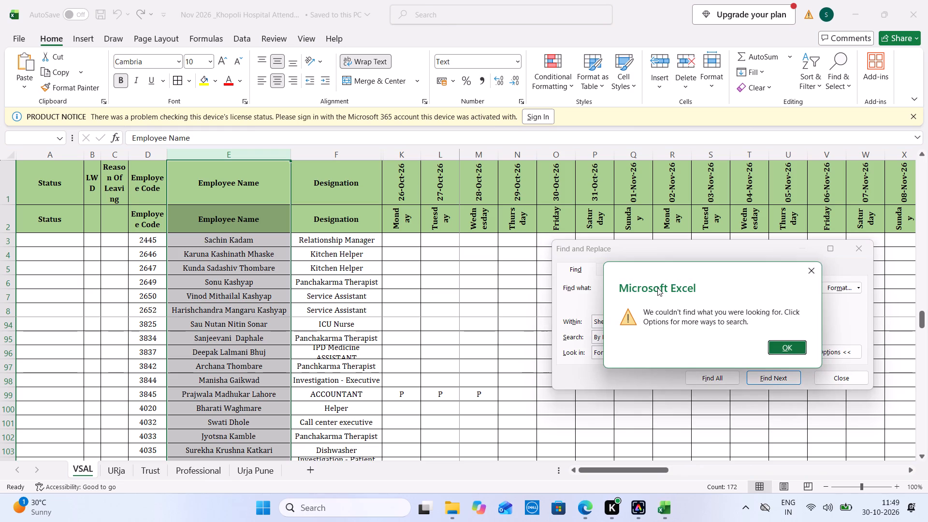
key("Return")
key("BackSpace")
key("BackSpace")
key("BackSpace")
key("BackSpace")
type("ARJUN")
key("Return")
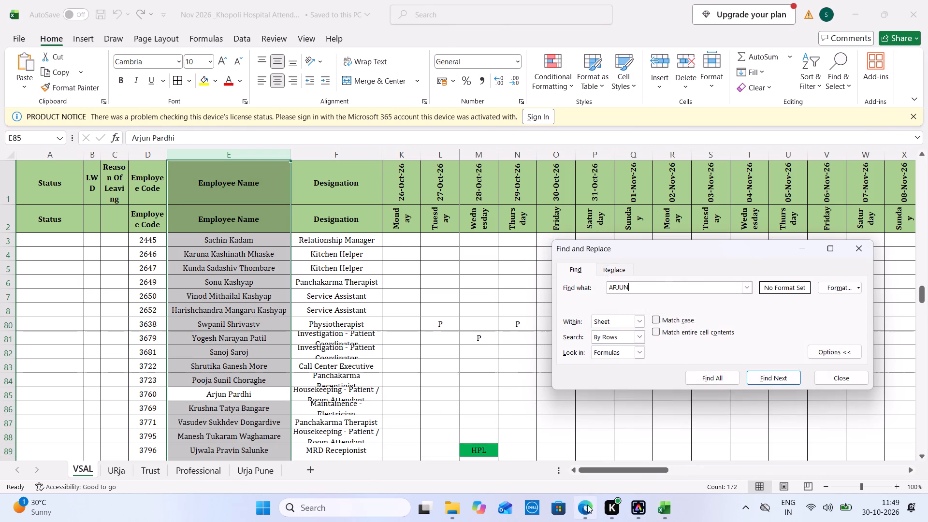
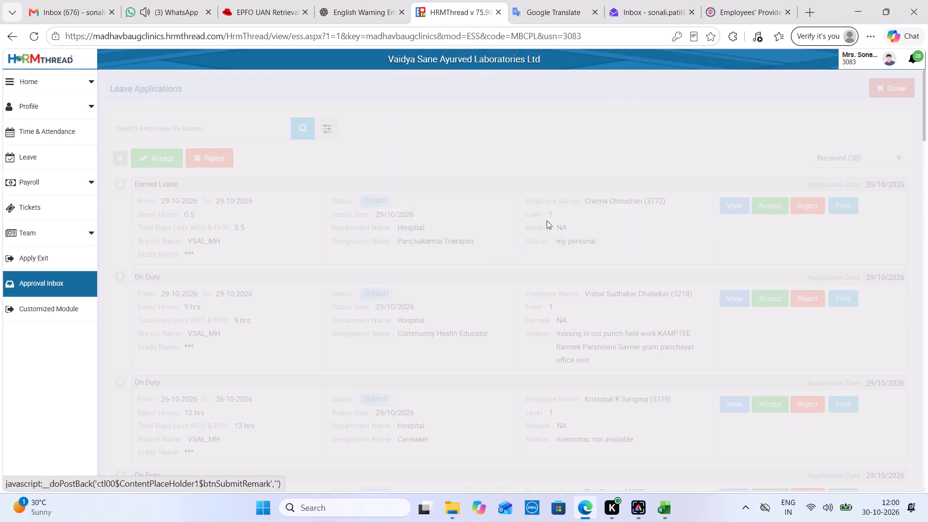
left_click(587, 508)
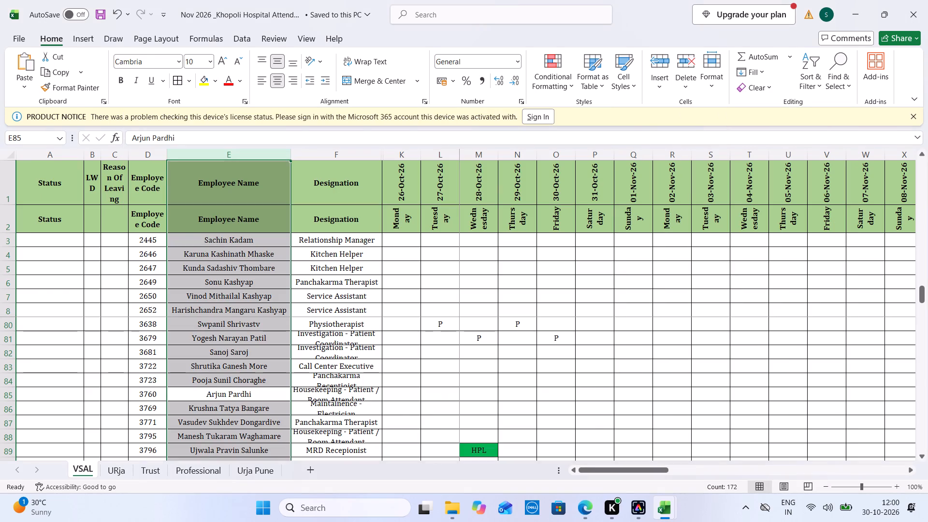
left_click(434, 395)
key("p")
key("Tab")
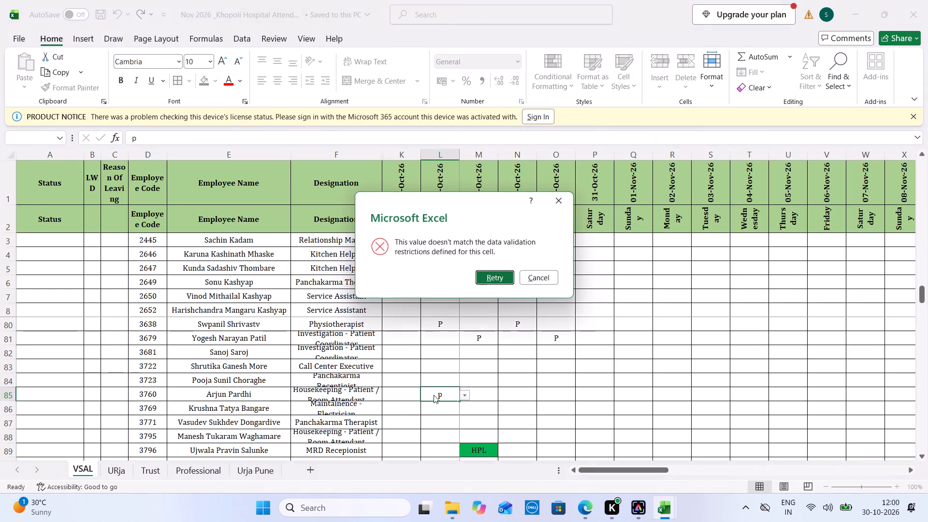
key("Return")
key("p")
key("Tab")
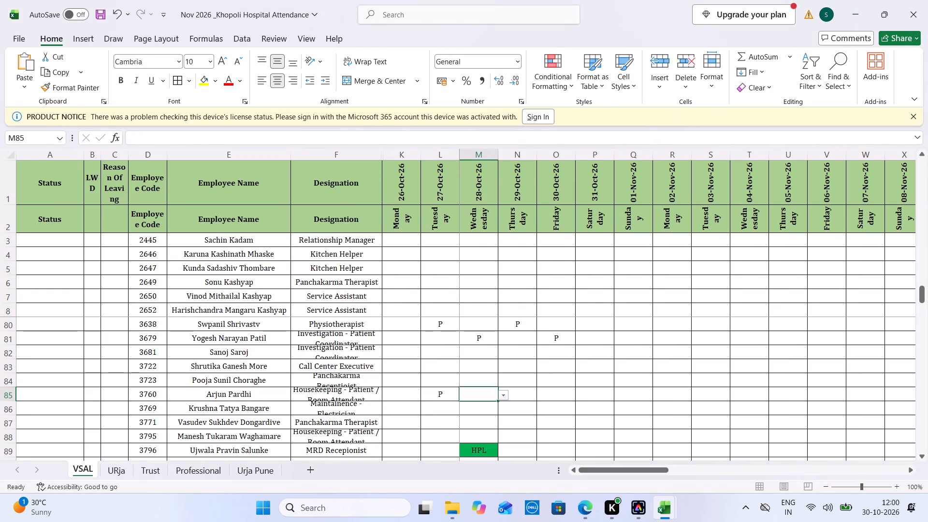
right_click(434, 395)
left_click(517, 303)
type("NIGHT")
key("ctrl+s")
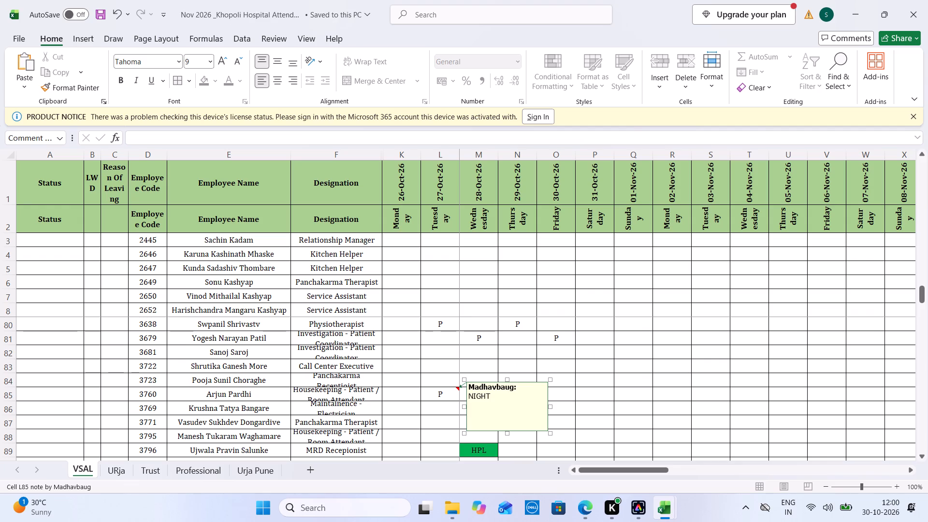
Switch to HRMThread, log back in with the prefilled credentials, and open the Attendance/Leave applications in the Approval Inbox.
left_click_drag(607, 361, 592, 516)
left_click(592, 516)
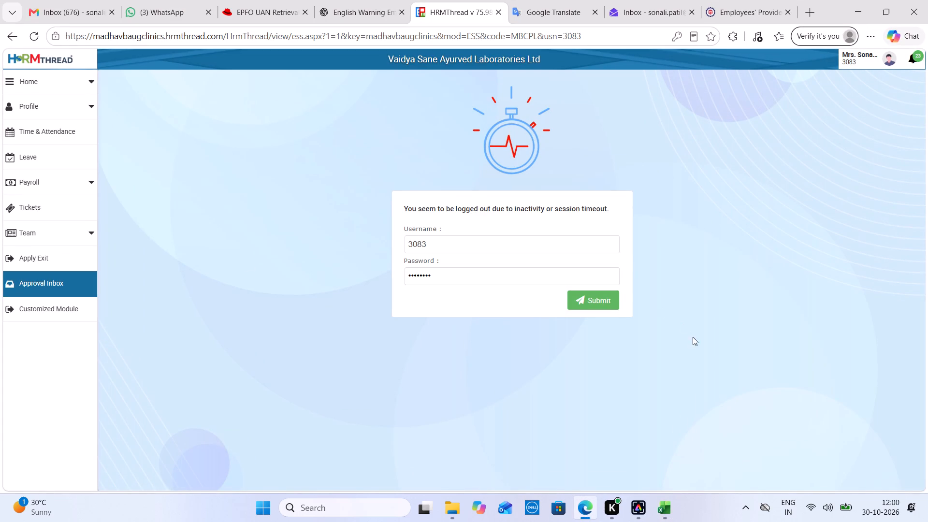
left_click(613, 298)
left_click(77, 278)
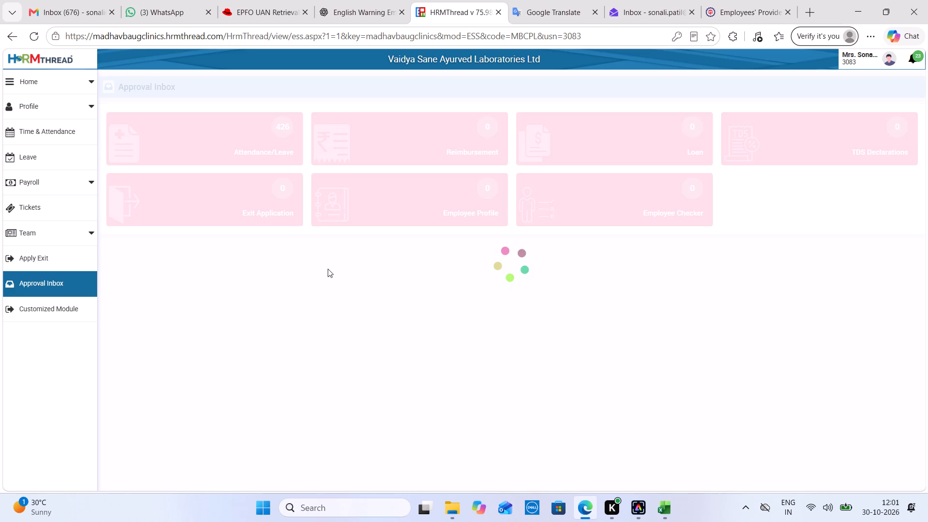
left_click(240, 133)
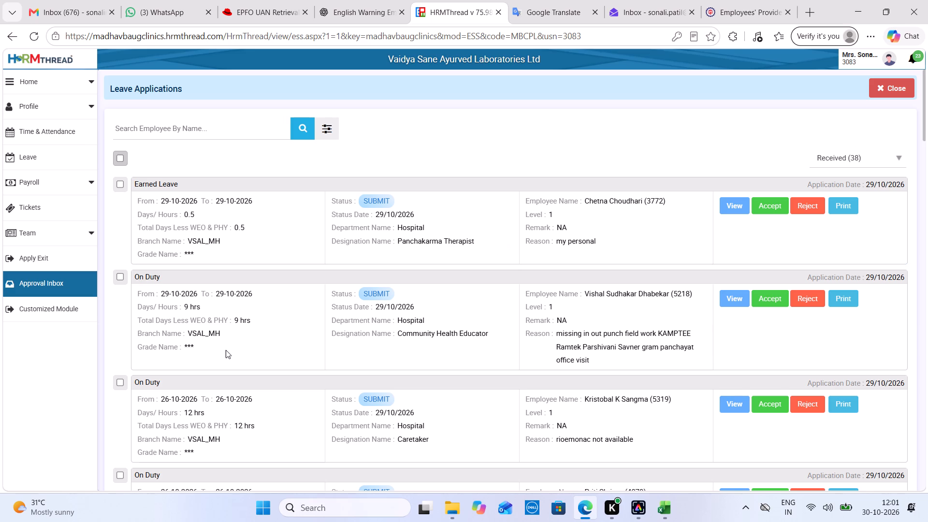
left_click(121, 386)
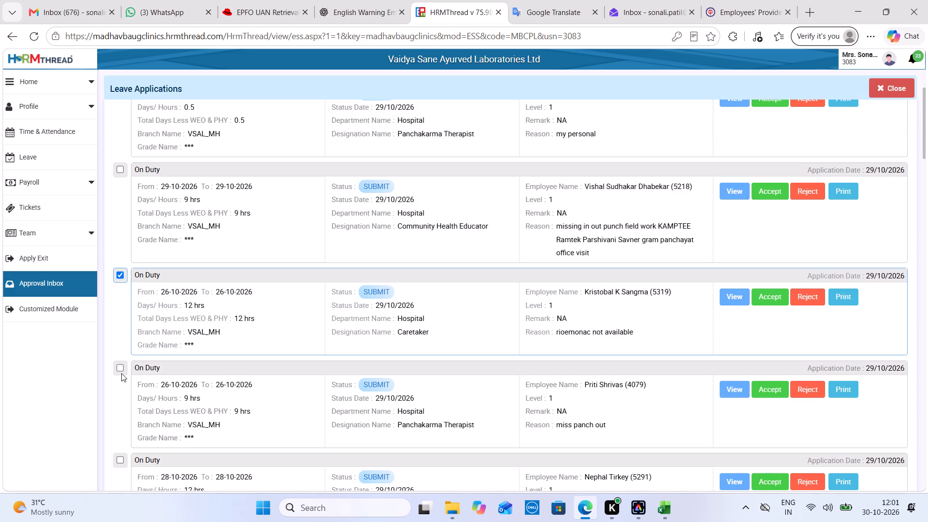
left_click(121, 455)
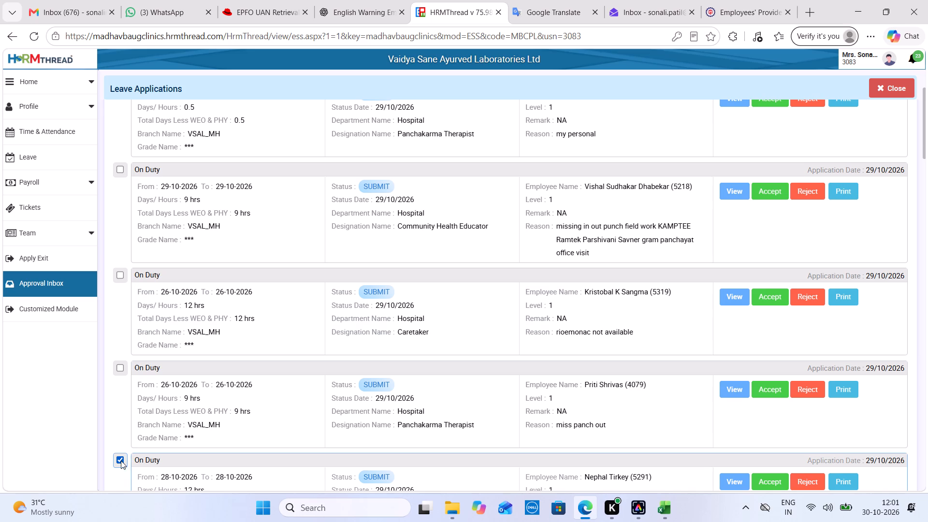
left_click(119, 275)
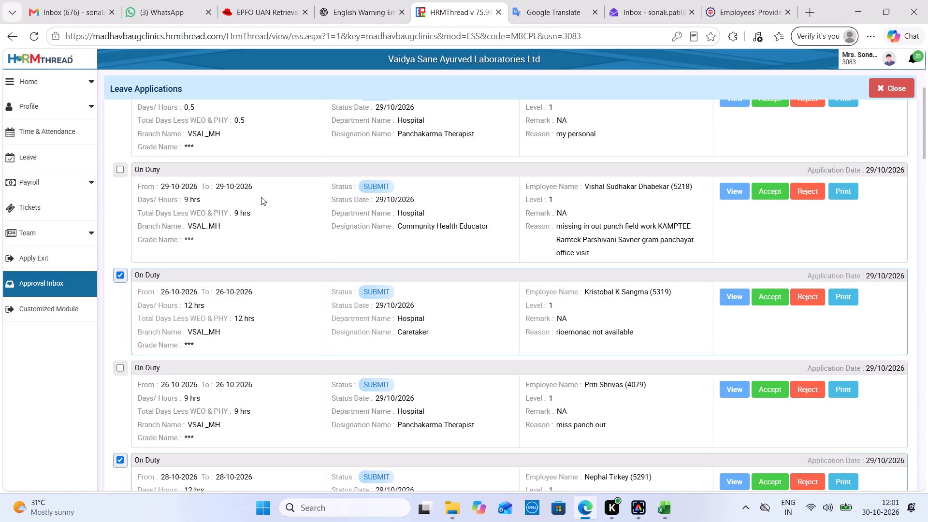
left_click(927, 289)
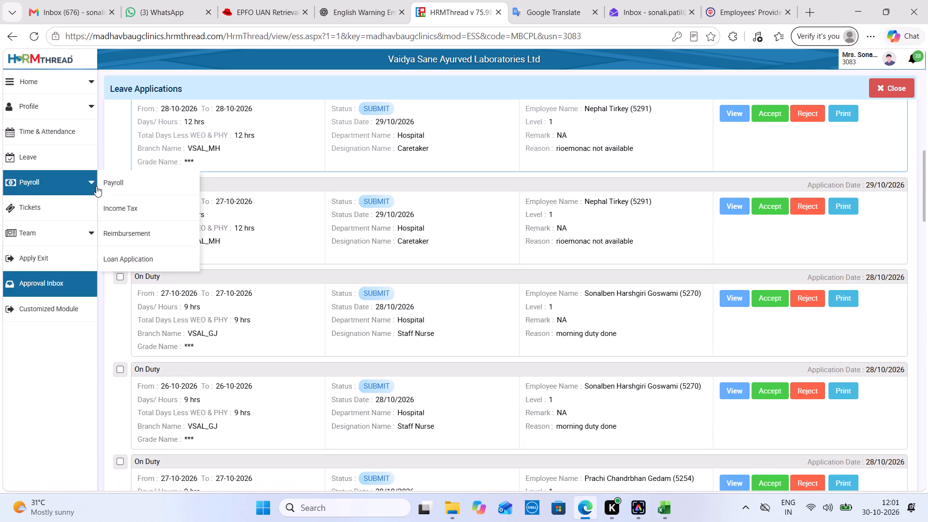
left_click(119, 184)
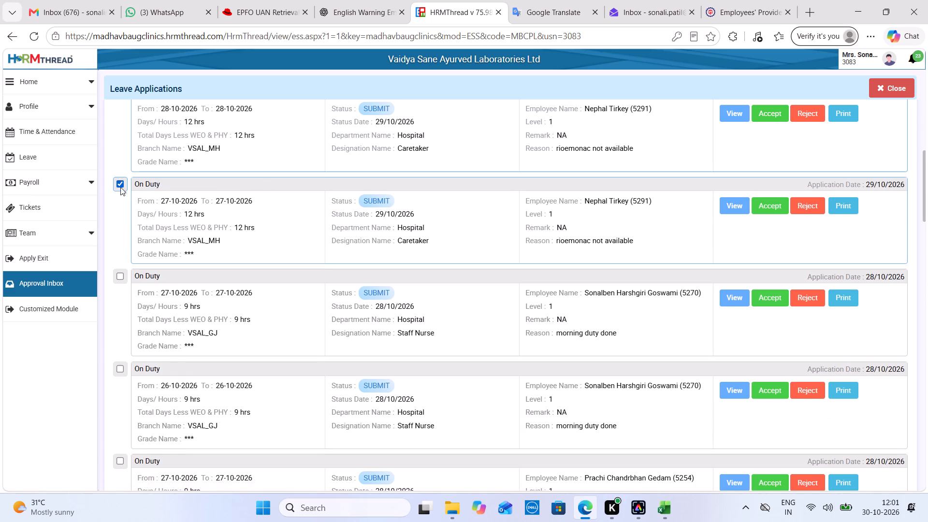
left_click(121, 275)
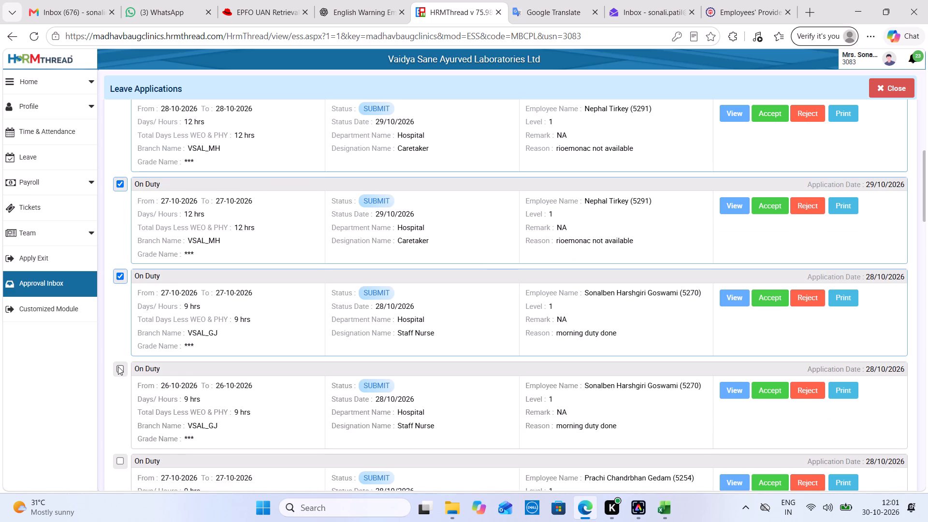
left_click(118, 366)
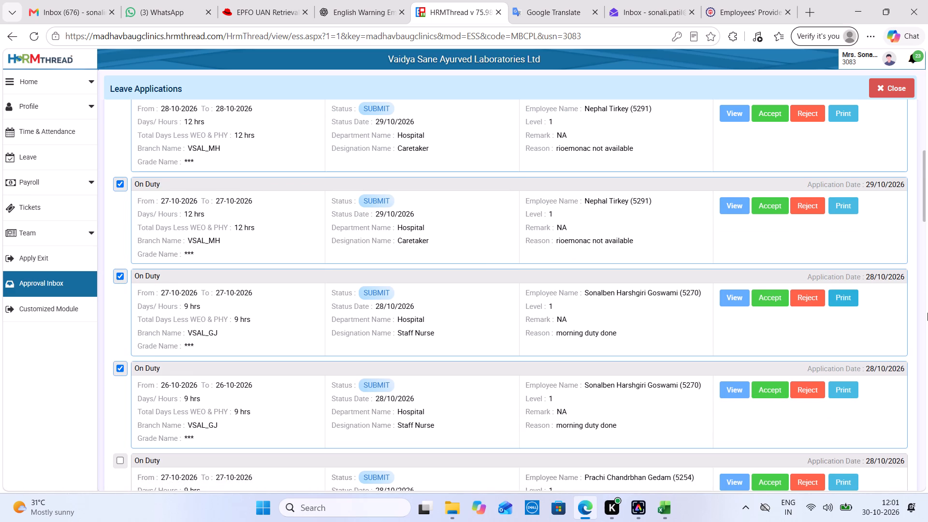
left_click(927, 313)
left_click(123, 183)
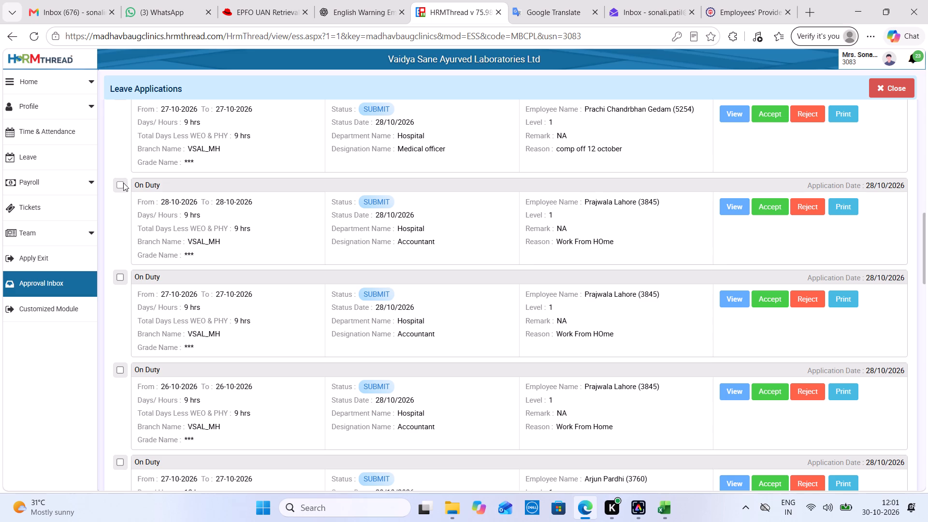
left_click(120, 273)
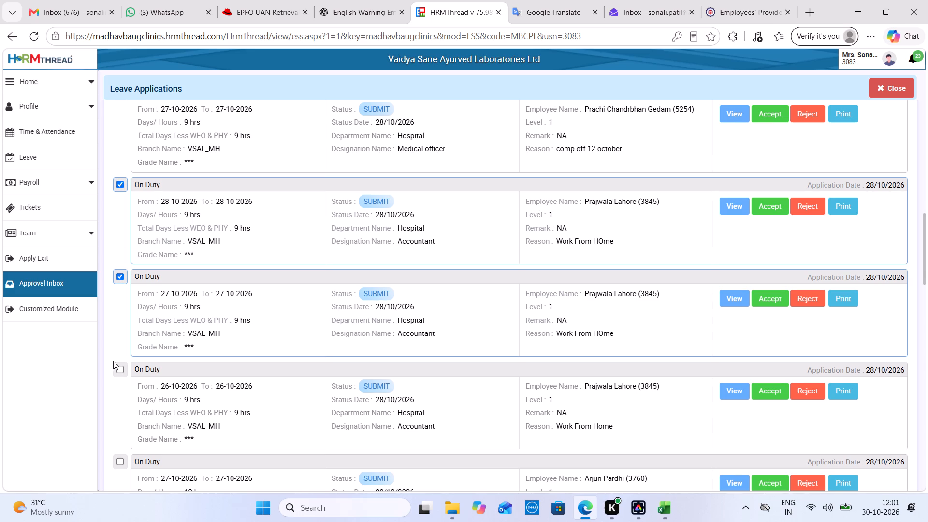
left_click(118, 368)
left_click(120, 461)
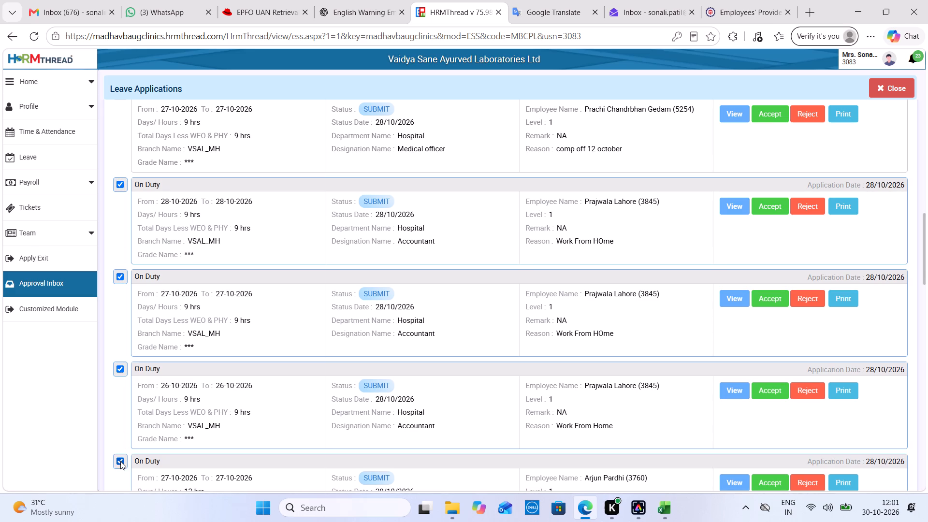
Accept all the selected On Duty applications together, submitting them with blank remarks, and dismiss the resulting notification.
left_click(927, 380)
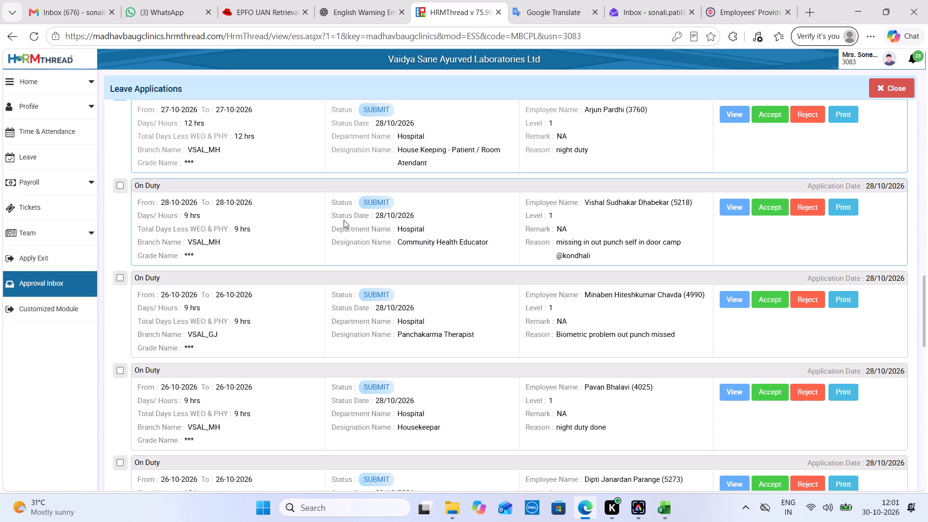
left_click_drag(927, 85, 925, 103)
left_click(925, 103)
left_click_drag(925, 103, 925, 77)
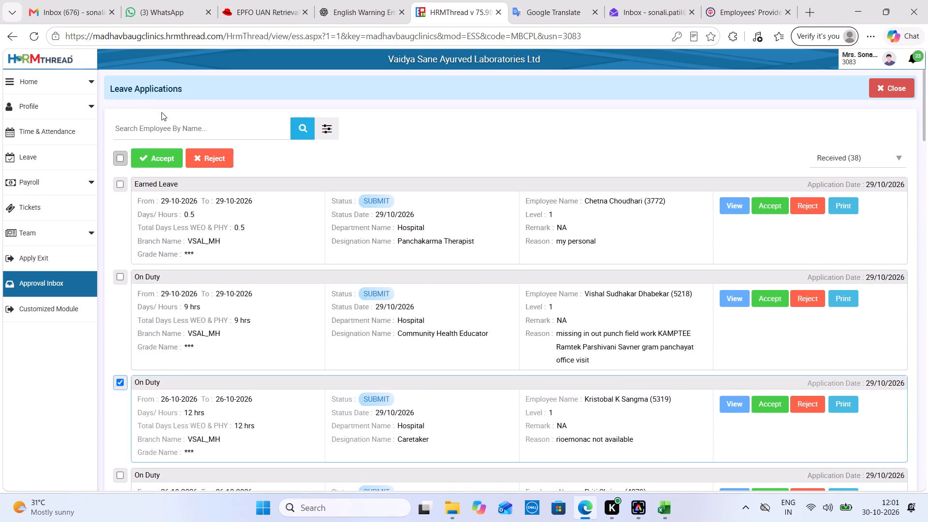
left_click(157, 154)
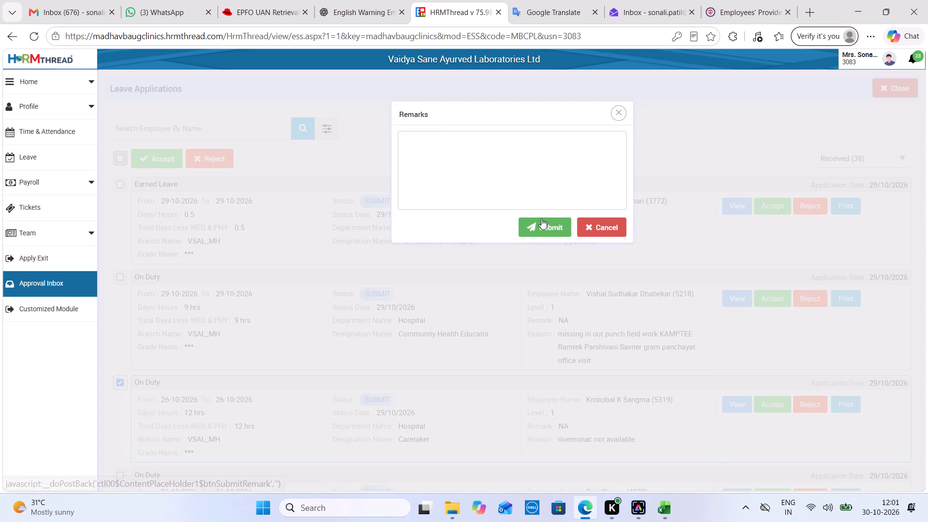
left_click(541, 218)
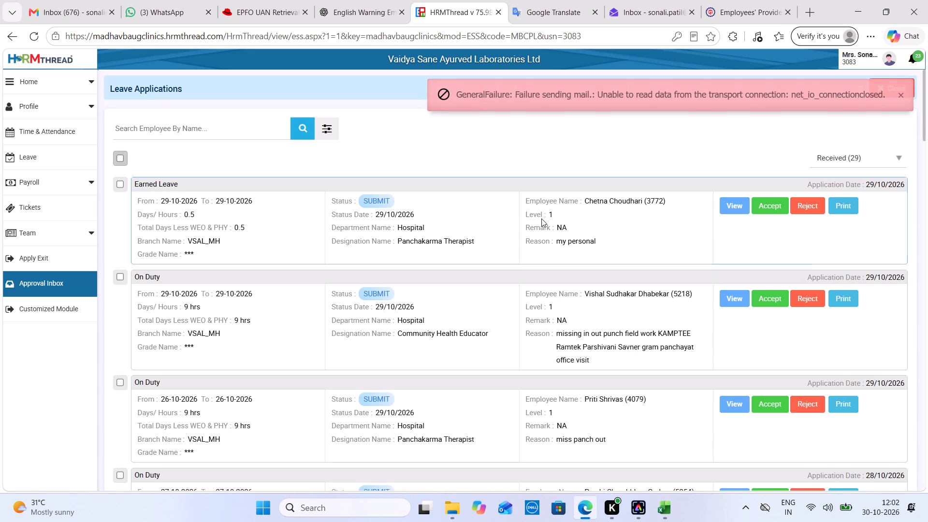
left_click(899, 100)
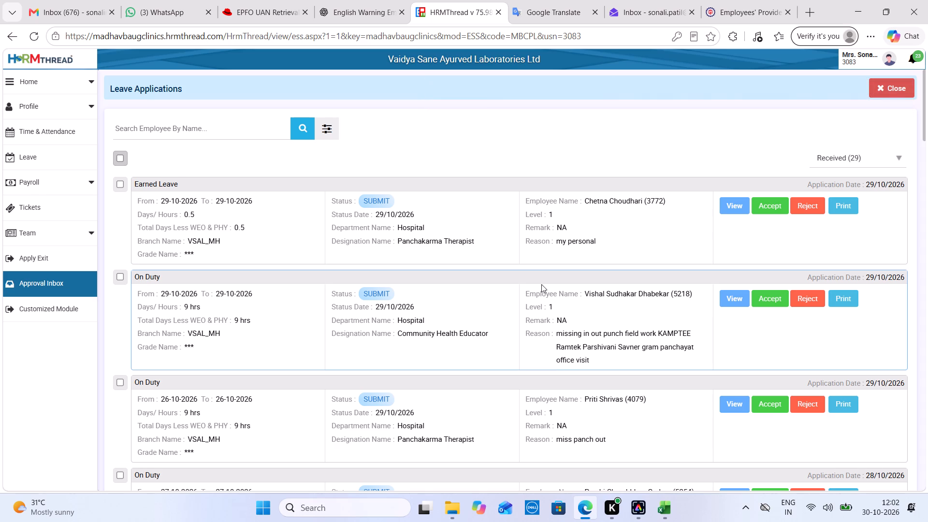
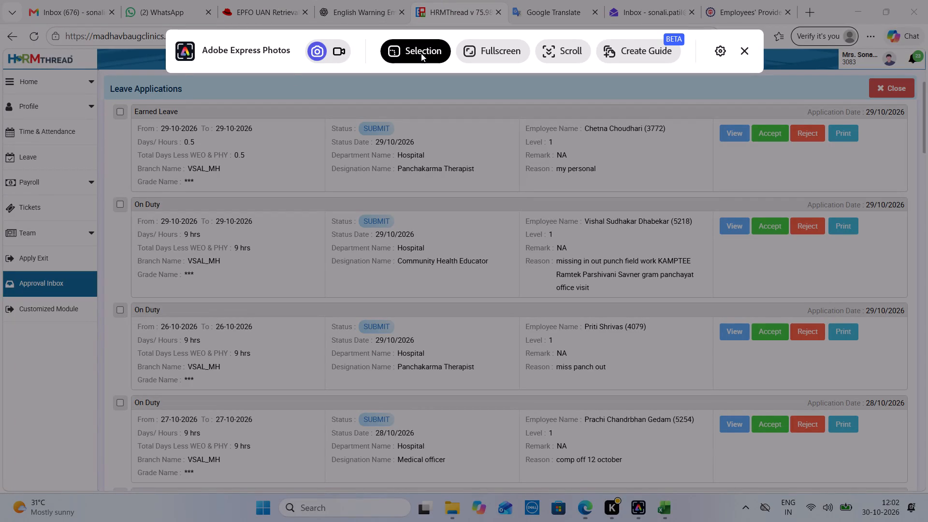
Capture a screenshot region of the Leave Applications list, from the 29-10-2026 Earned Leave entry through the 27-10-2026 On Duty entry.
left_click_drag(120, 104, 803, 483)
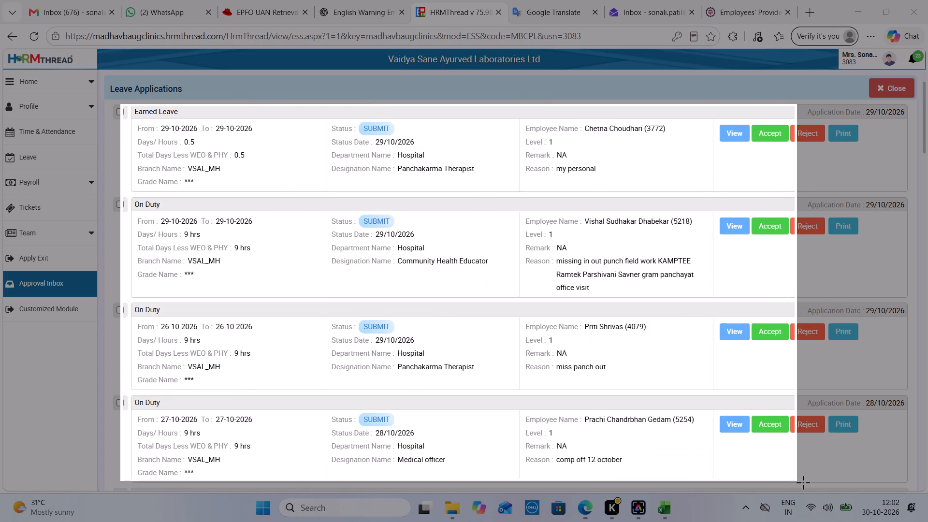
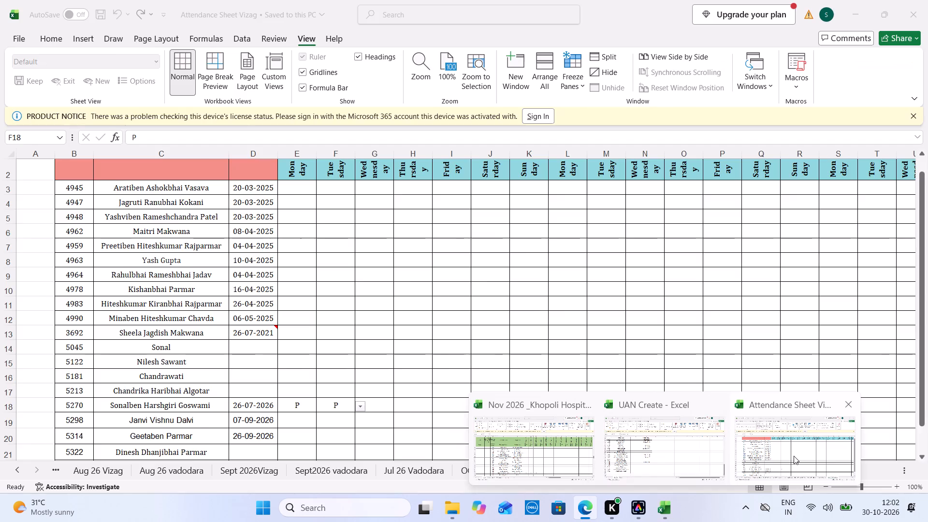
In the Vizag workbook's Nov 2026 Vadodara sheet, mark the row 12 employee P for Monday 26-Oct-26 and save.
left_click(789, 442)
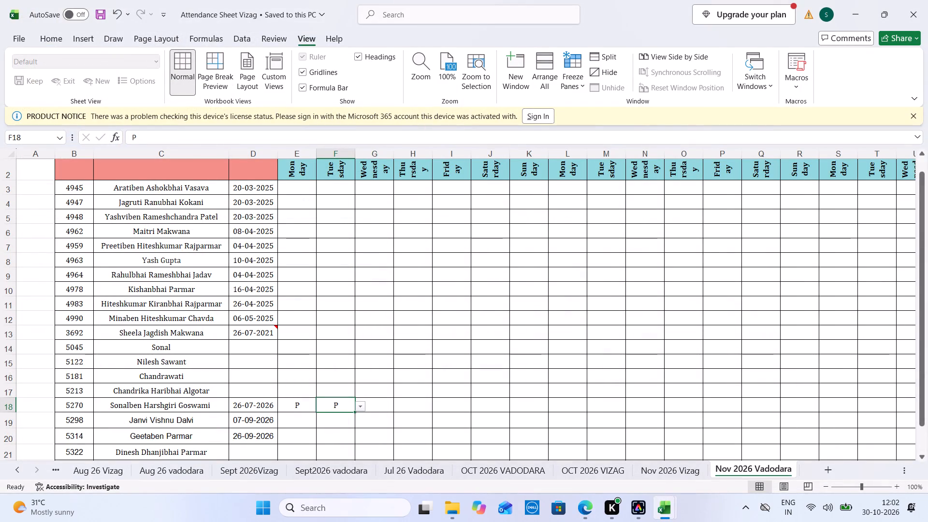
left_click(296, 320)
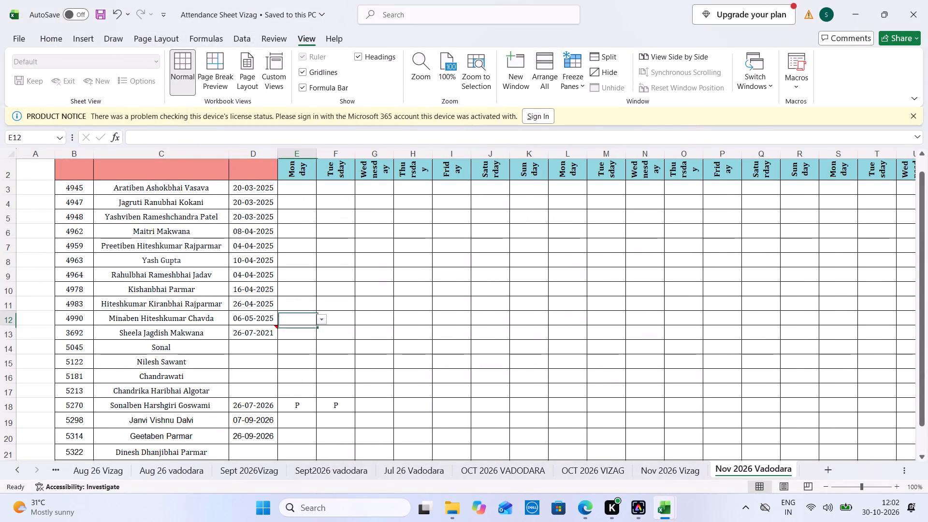
key("p")
key("ctrl+s")
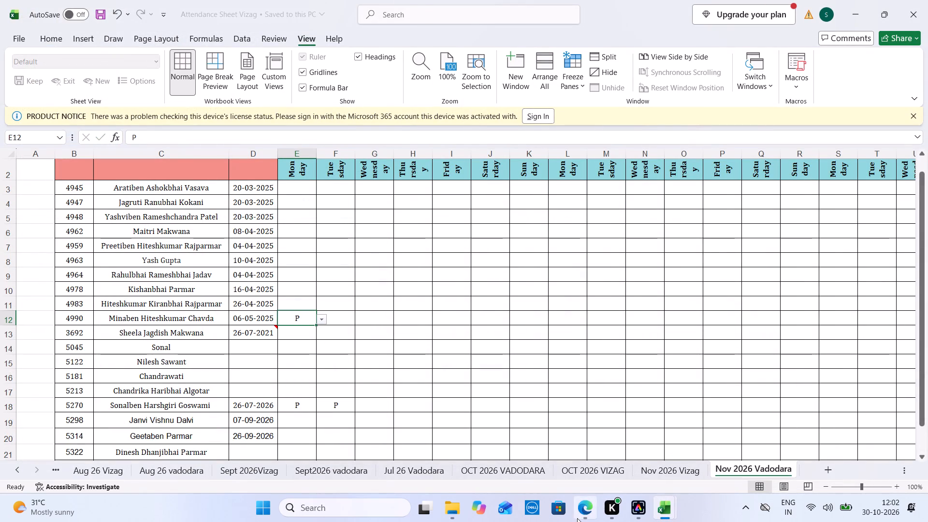
Switch to HRMThread and accept the Urja Neuro Care Nurse Assistant's On Duty application for 26-10-2026, leaving remarks blank.
left_click(577, 518)
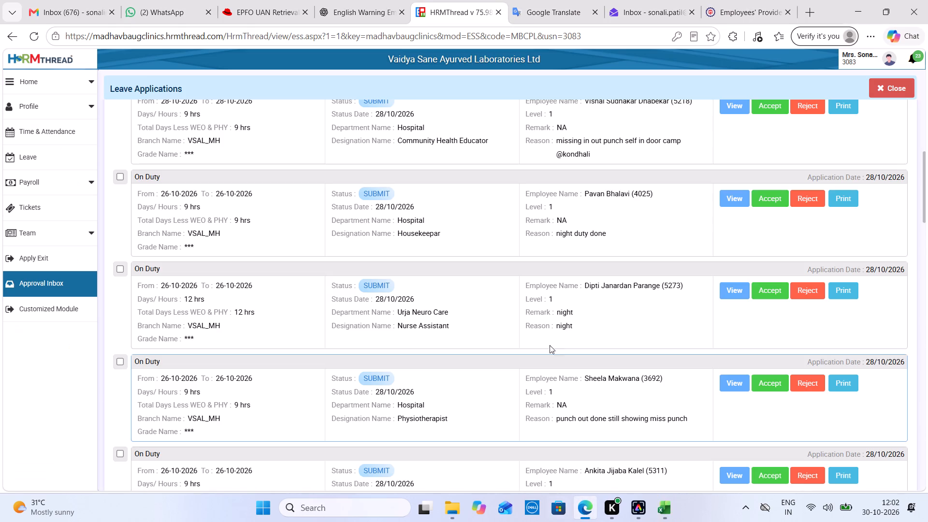
left_click(765, 292)
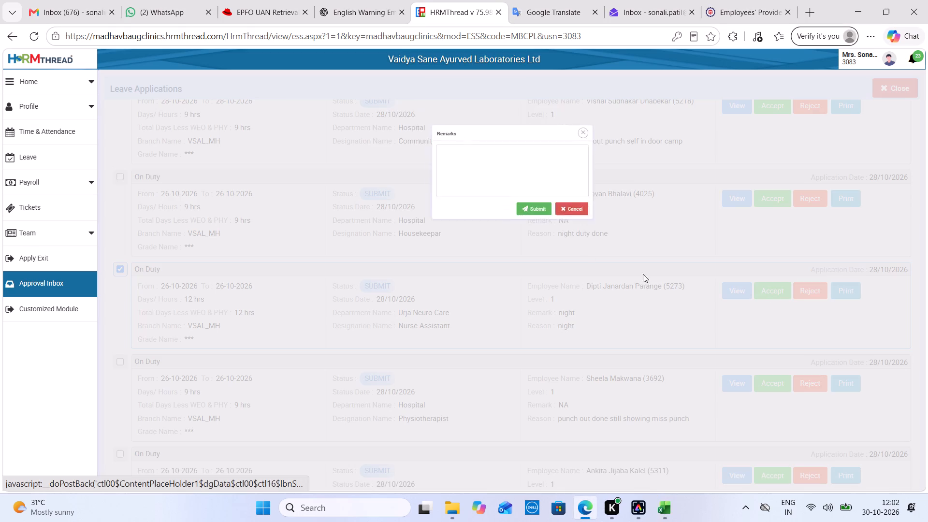
left_click(546, 232)
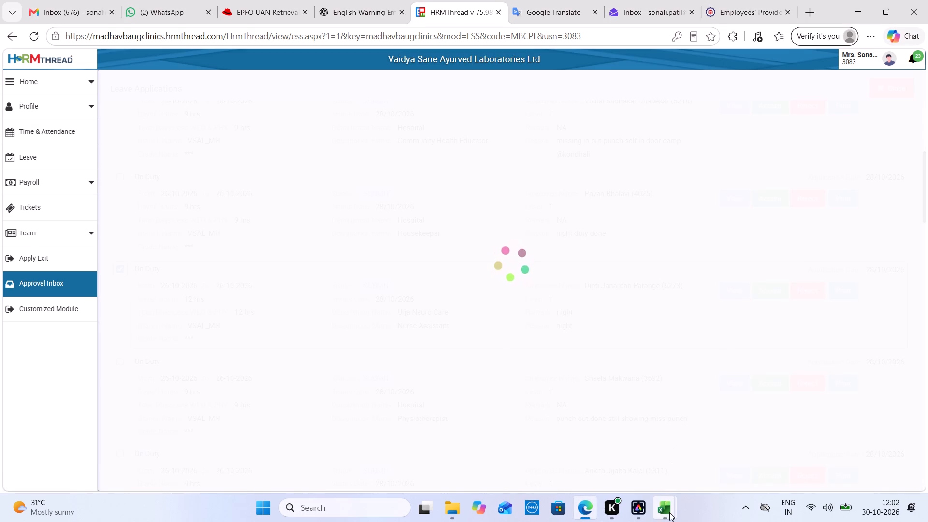
In the Khopoli attendance workbook's URja sheet, mark the Nurse Assistant in row 21 as P for 26-Oct-26.
left_click(496, 432)
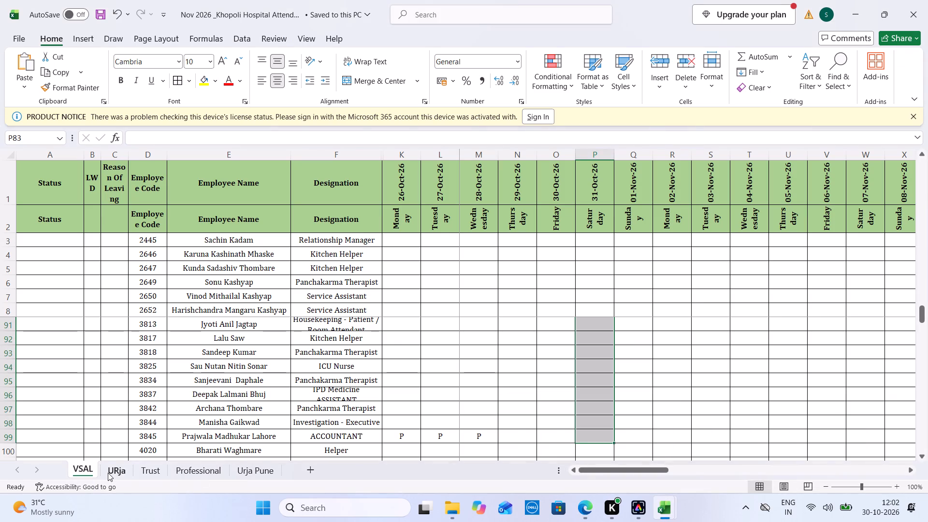
left_click(108, 473)
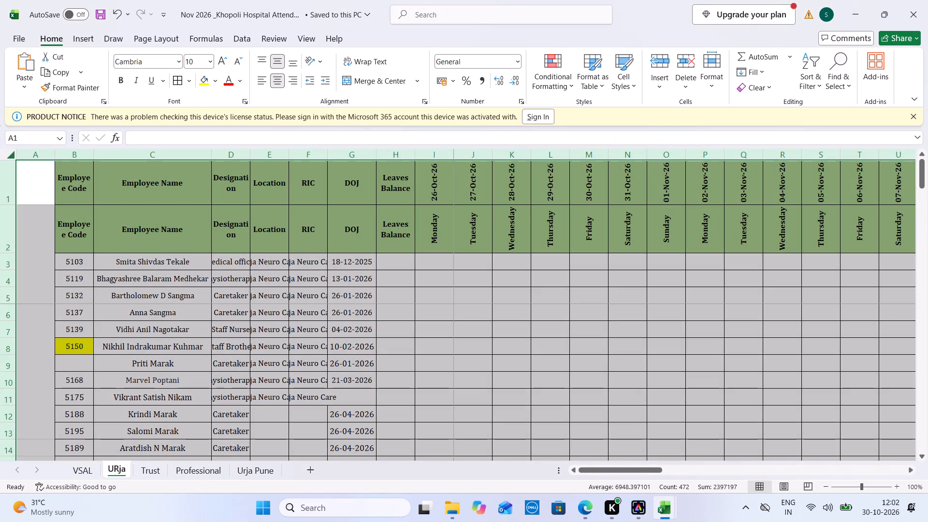
left_click(438, 442)
key("Down")
key("Down")
key("Down")
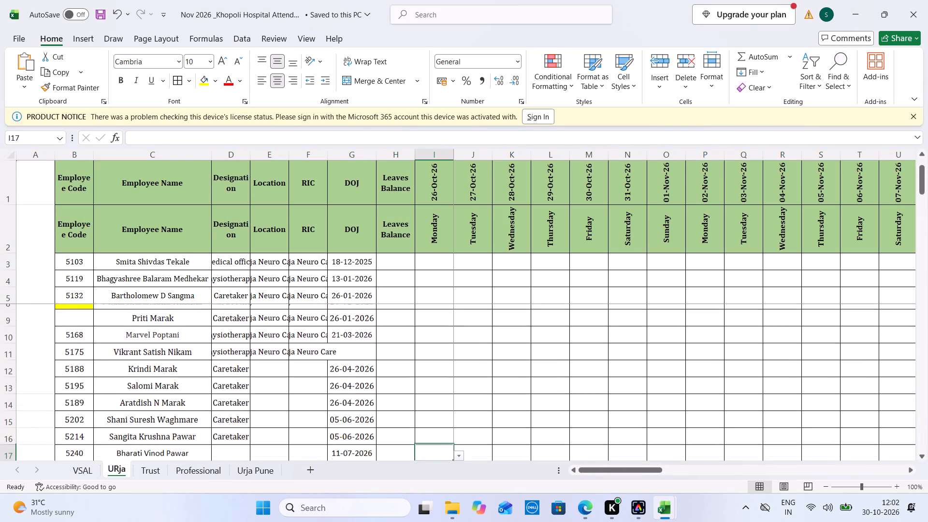
key("Down")
key("Down")
key("Down")
key("Down")
key("Down")
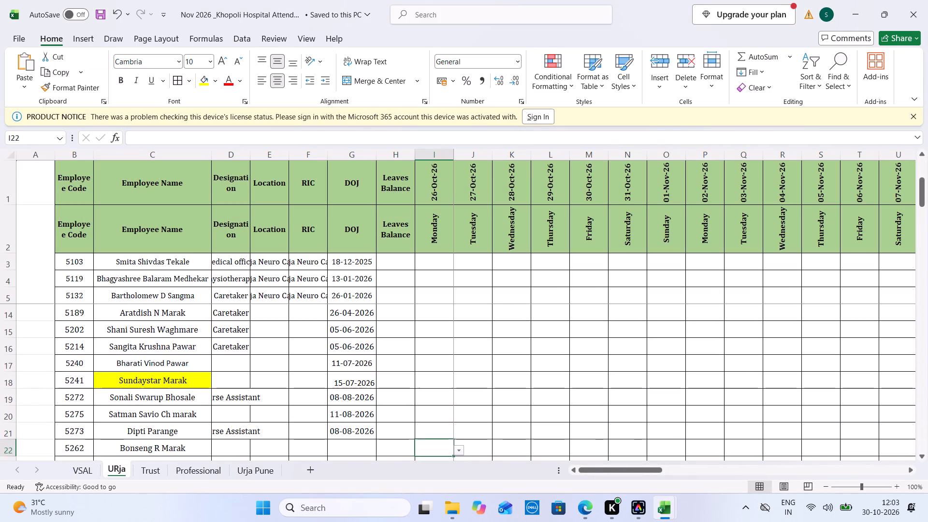
key("Up")
key("p")
key("Tab")
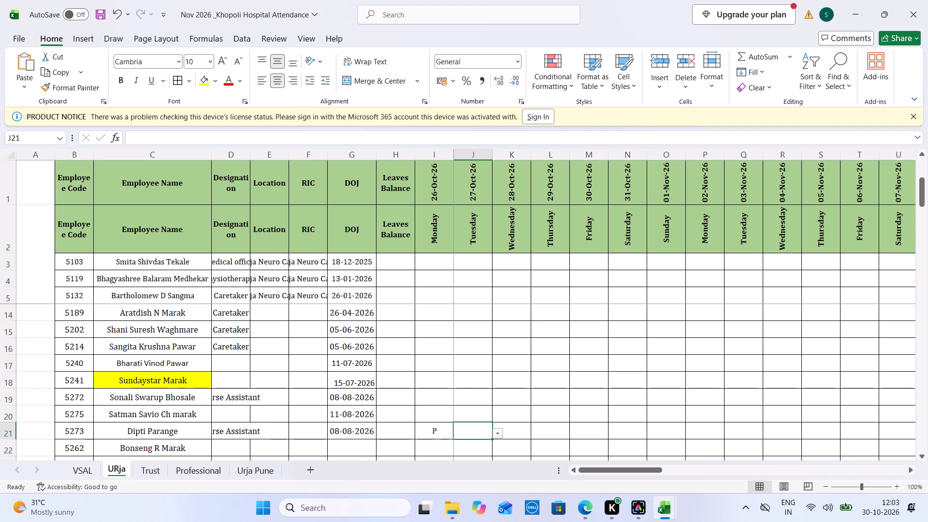
Attach a note reading NIGHT to the Nurse Assistant's 26-Oct-26 attendance cell and save the workbook.
right_click(439, 432)
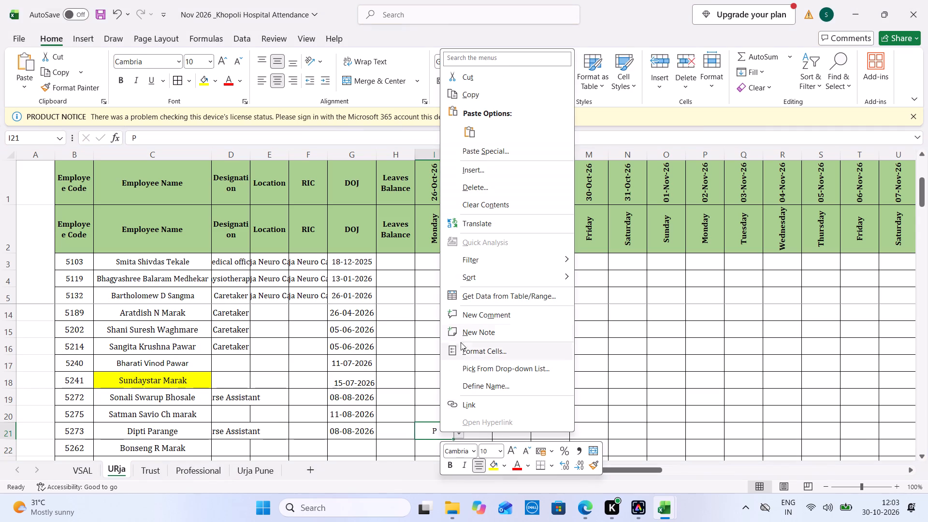
left_click(493, 330)
type("NIGHT")
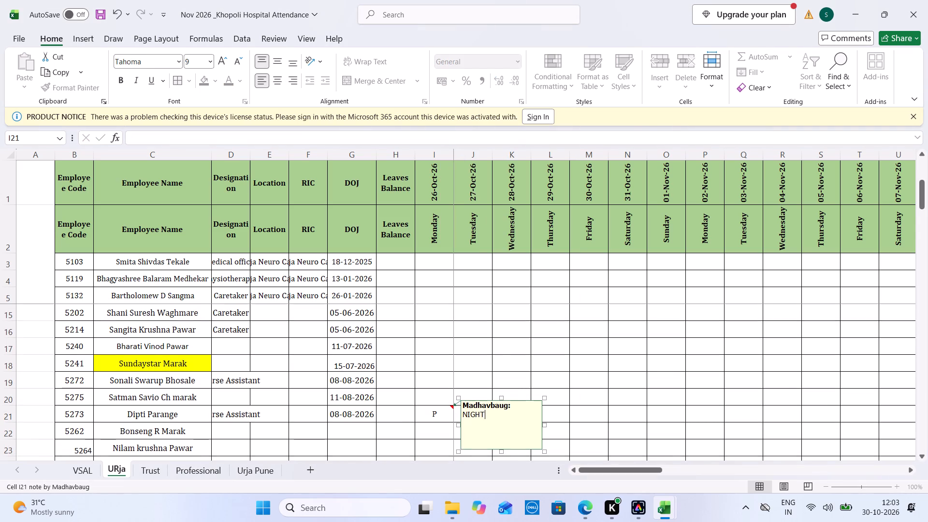
left_click(476, 345)
key("ctrl+s")
Return to HRMThread and accept the Physiotherapist's On Duty application for 26-10-2026 without remarks.
left_click(587, 512)
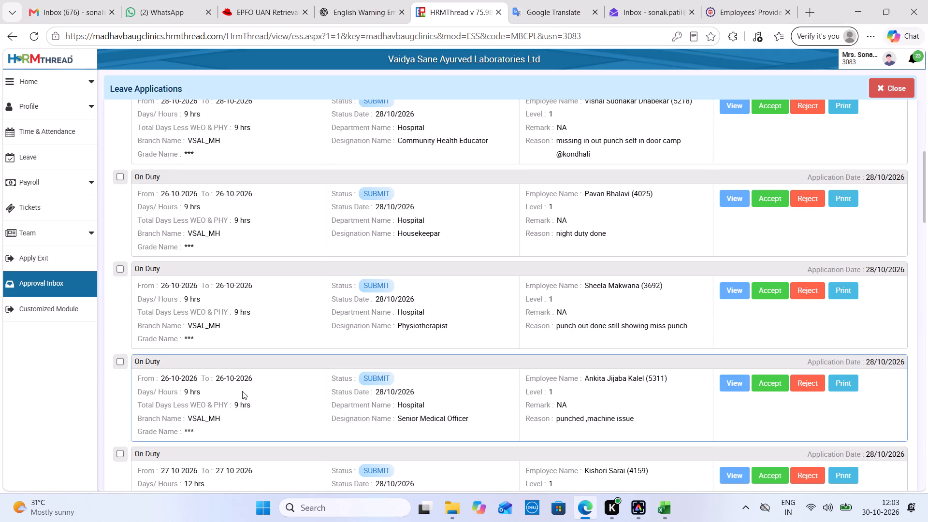
left_click(772, 293)
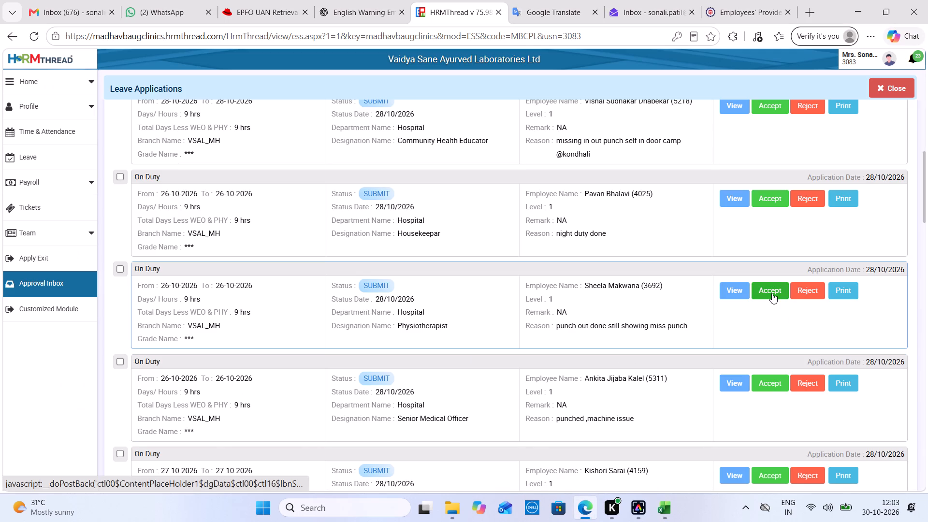
left_click(554, 232)
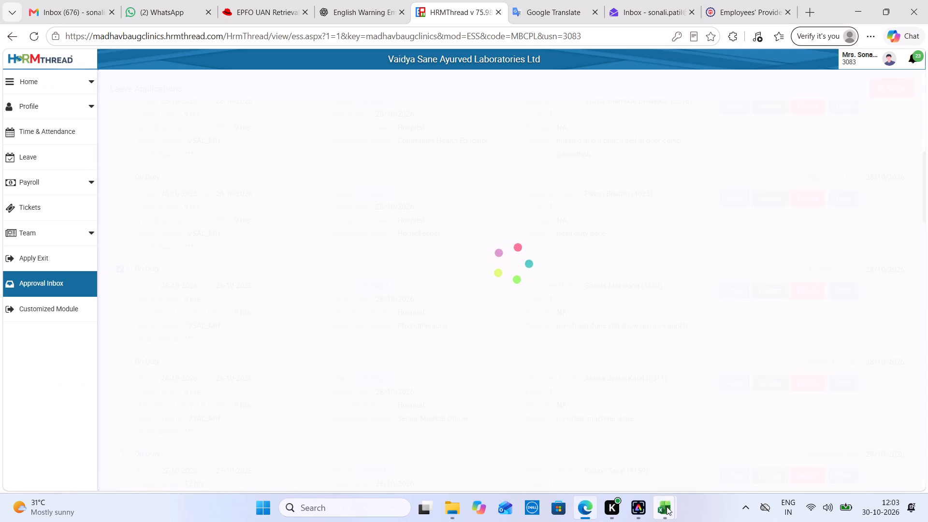
In the Vizag workbook's Nov 2026 Vadodara sheet, mark the Physiotherapist in row 13 as P for Monday 26-Oct-26 and save.
left_click(806, 459)
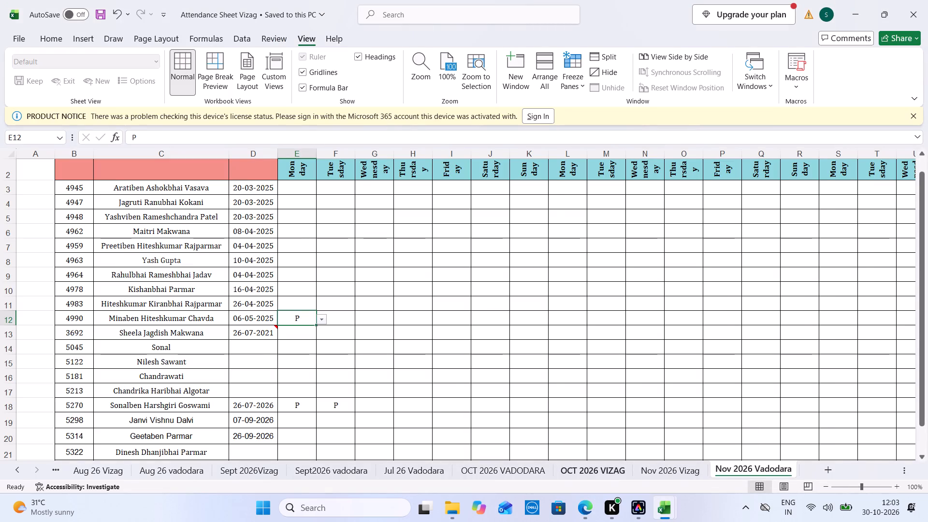
left_click(313, 333)
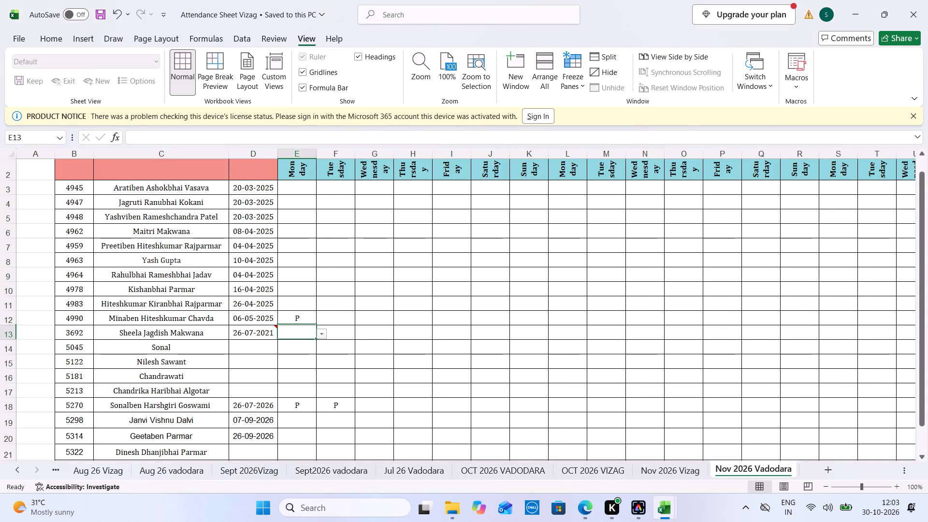
key("Up")
key("Up")
key("Up")
key("Up")
key("Up")
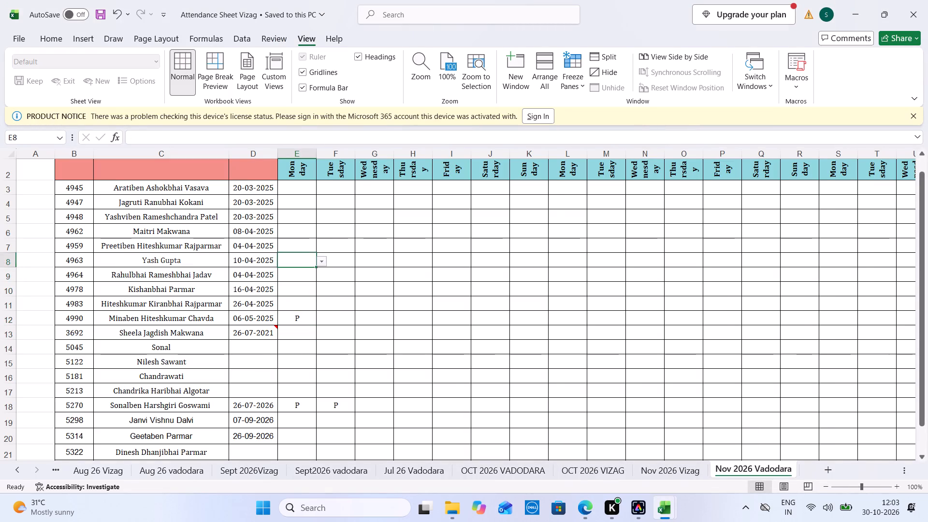
key("Up")
key("Up")
key("Down")
key("Down")
key("Down")
key("Down")
key("Down")
key("Down")
key("Down")
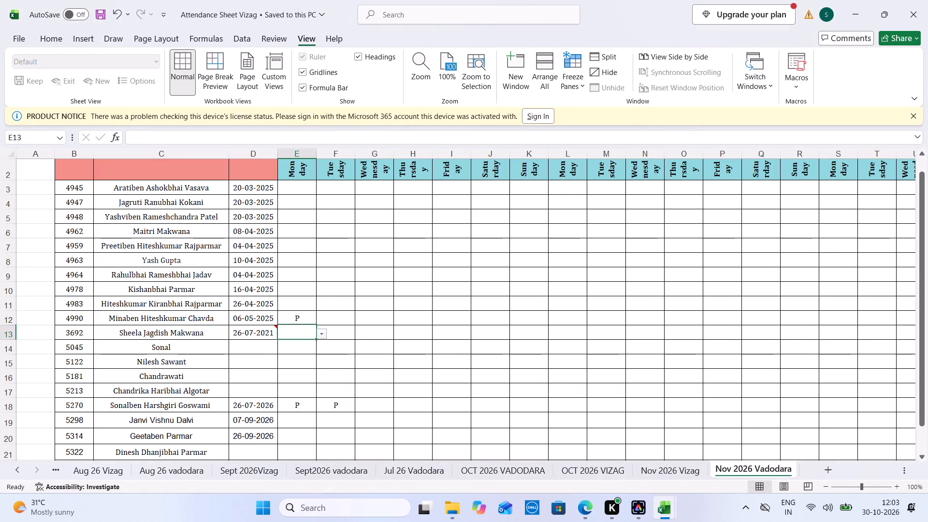
key("ctrl+p")
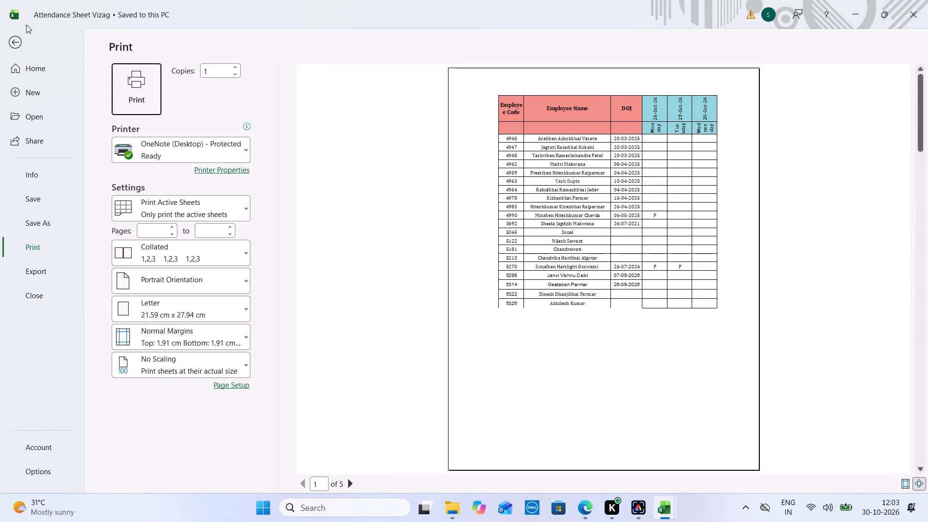
left_click(17, 46)
key("p")
key("ctrl+s")
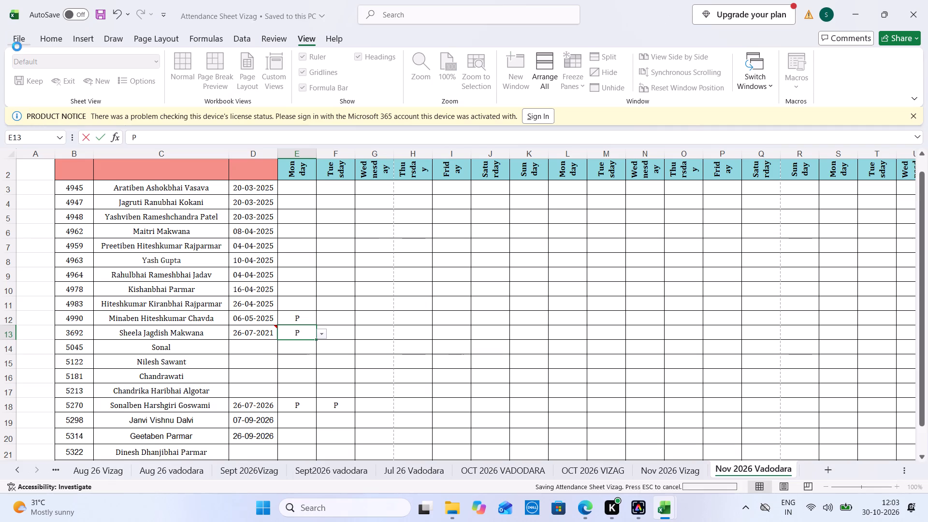
Return to HRMThread and accept the Senior Medical Officer's On Duty application for 26-10-2026 without remarks.
left_click(581, 512)
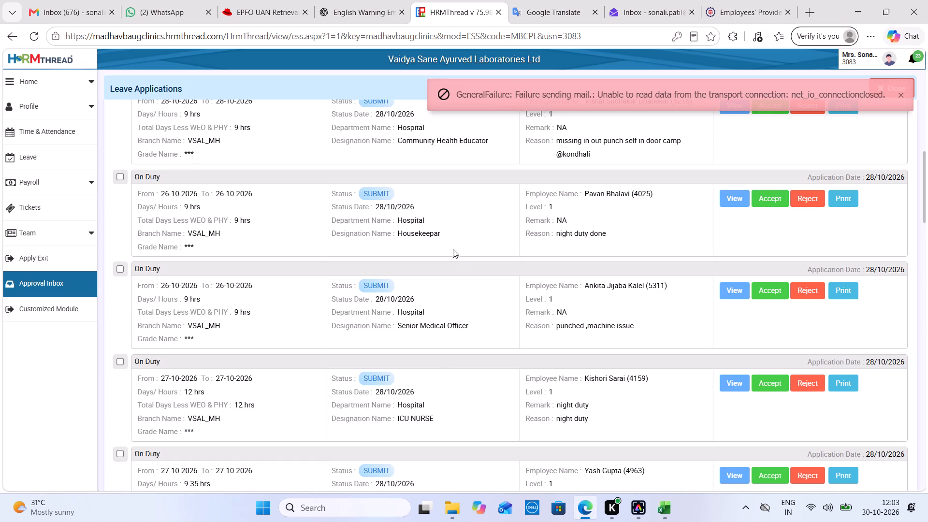
left_click(900, 89)
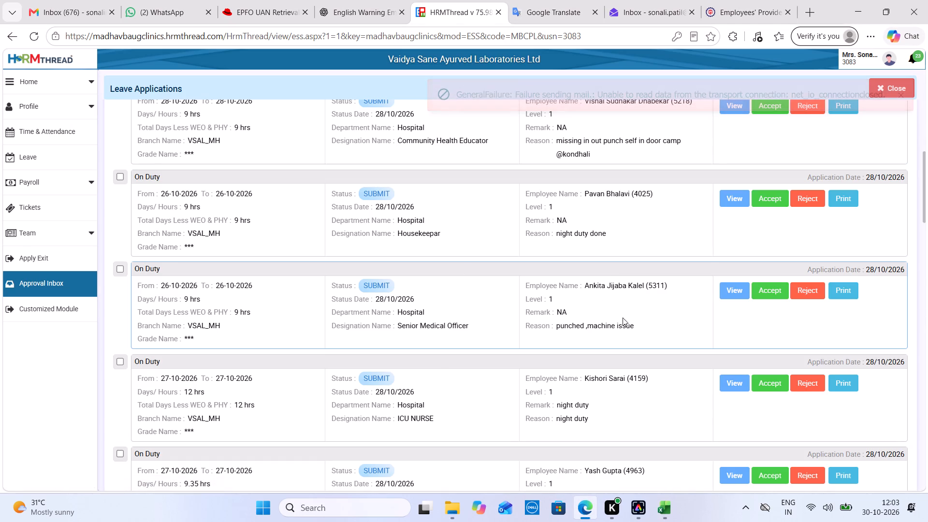
left_click(765, 295)
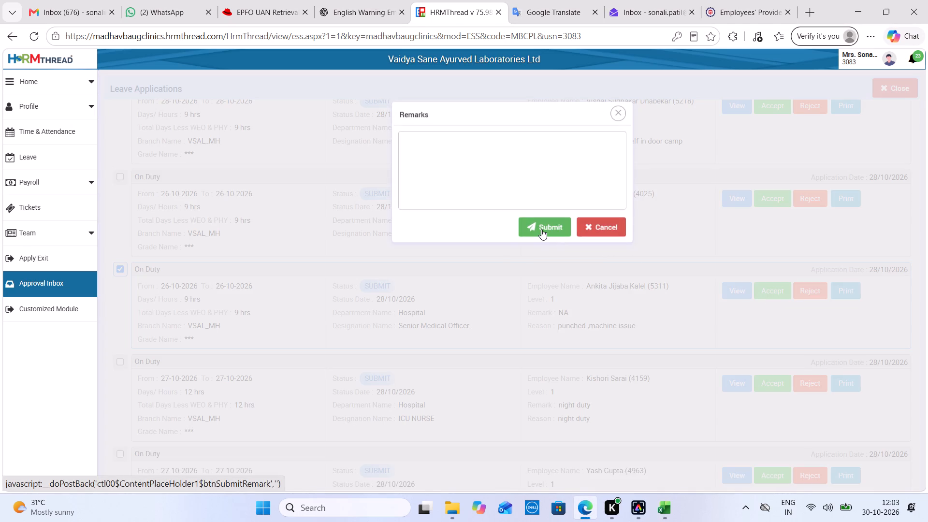
left_click(541, 229)
In the Khopoli workbook's Urja Pune sheet, mark the Senior Medical Officer in row 5 as P for 26-Oct-26 and save.
left_click(539, 464)
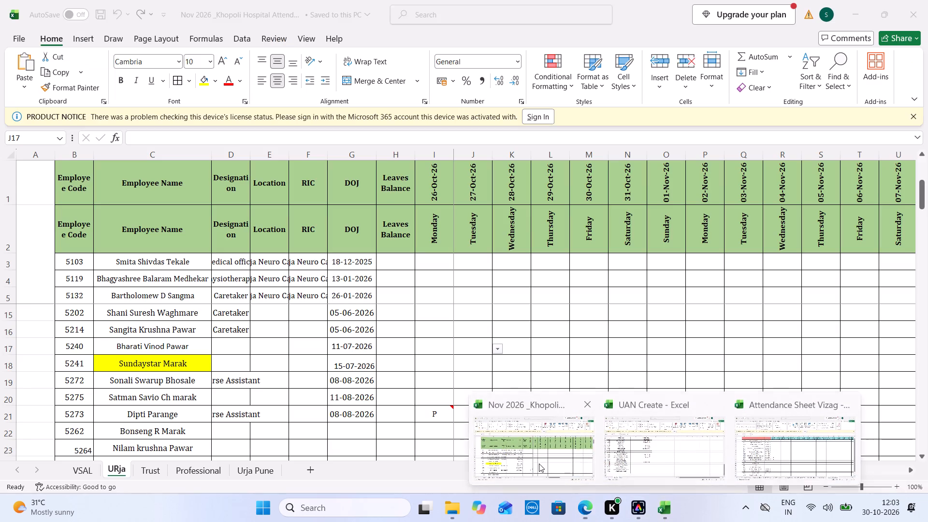
left_click(251, 473)
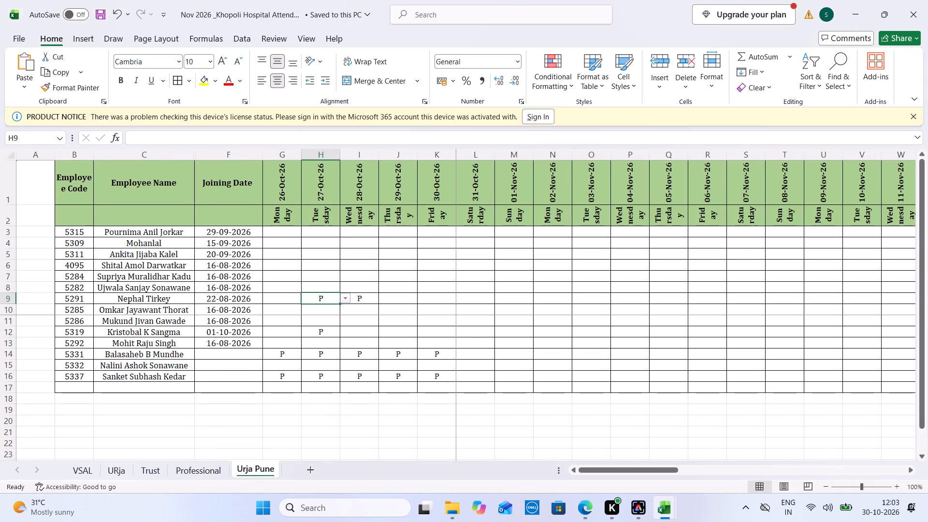
left_click(300, 254)
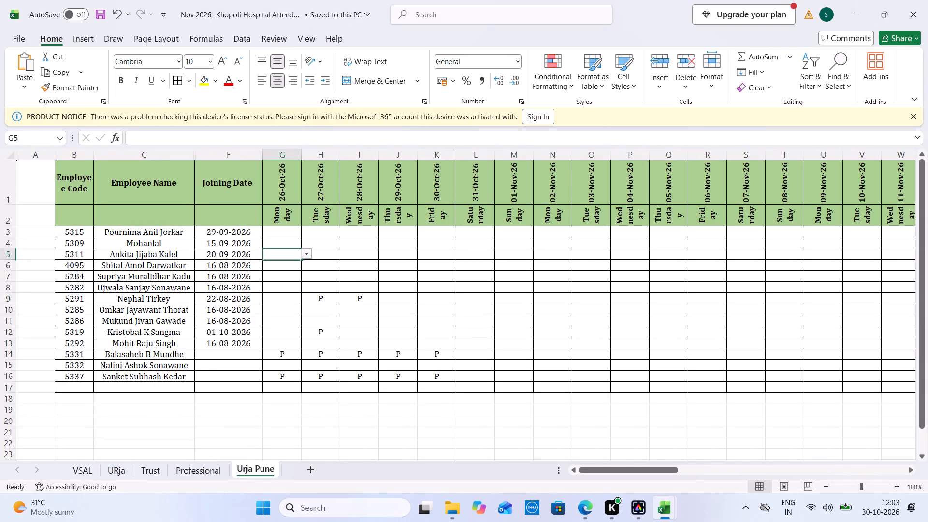
key("p")
key("ctrl+s")
Return to HRMThread and accept the ICU Nurse's night-duty On Duty application for 27-10-2026 without remarks.
left_click(584, 515)
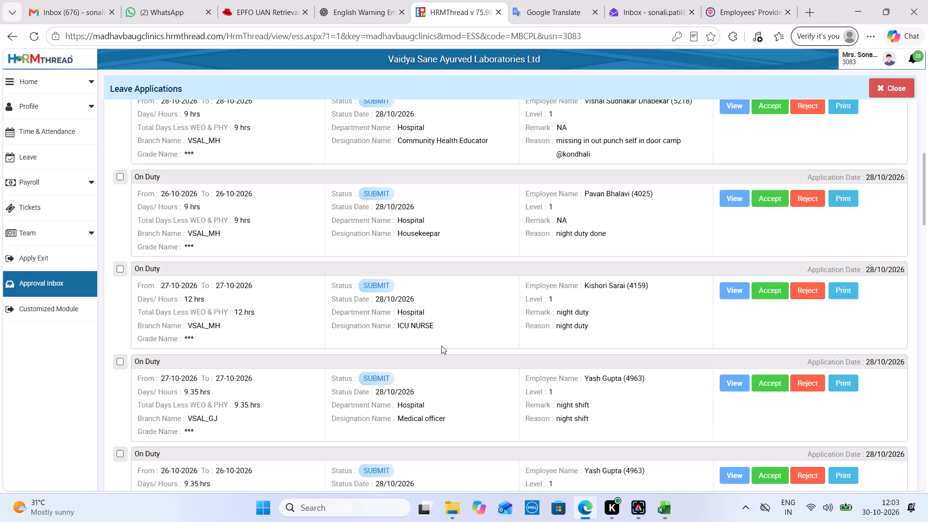
left_click(770, 293)
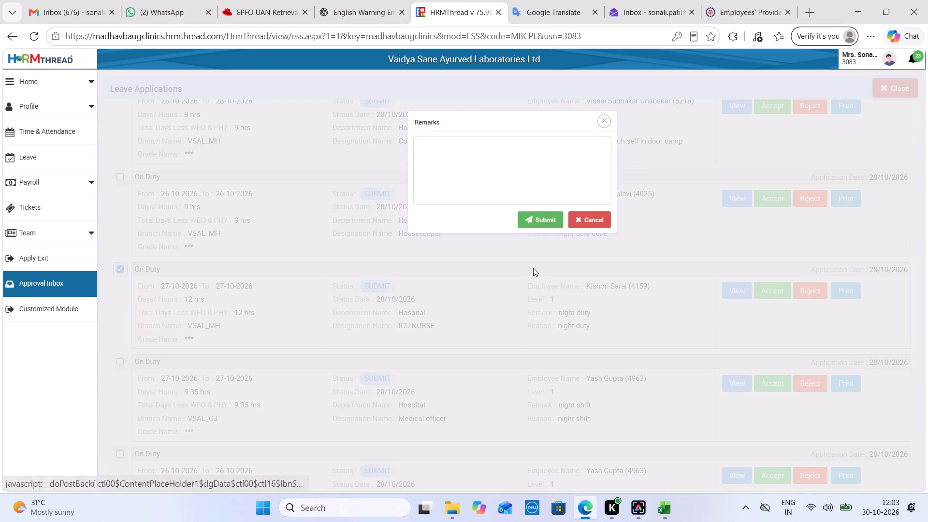
left_click(544, 221)
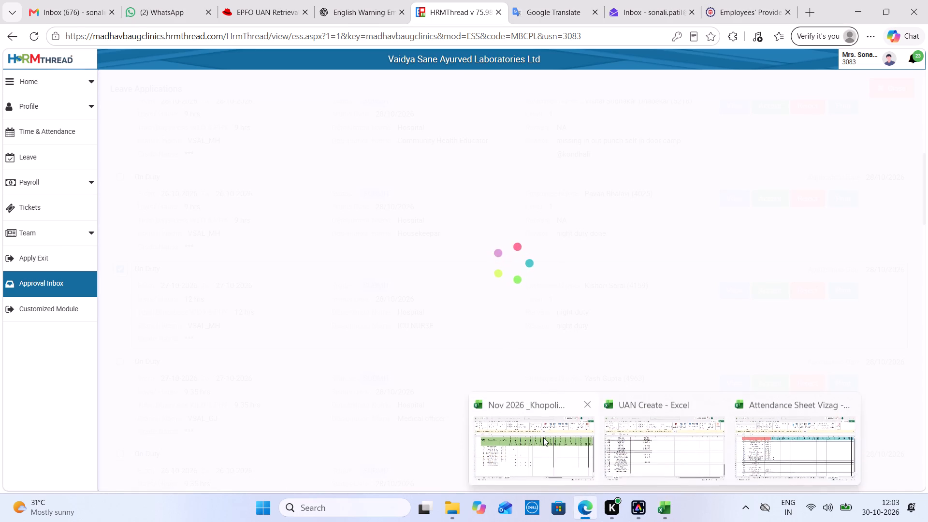
Search the Khopoli workbook's VSAL employee names for KISHO and mark that ICU Nurse P for 27-Oct-26.
left_click(543, 437)
left_click(82, 465)
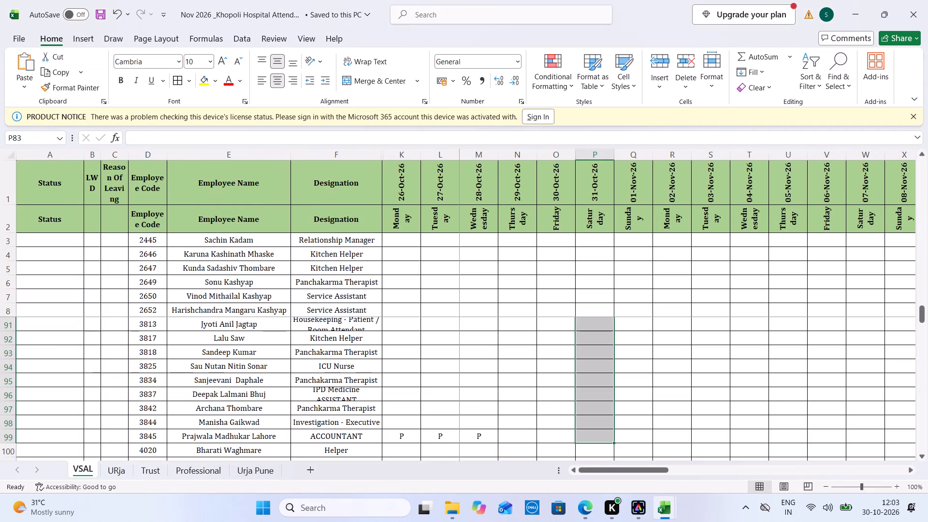
left_click(253, 151)
key("ctrl+f")
type("KIHS")
key("Return")
key("Return")
key("BackSpace")
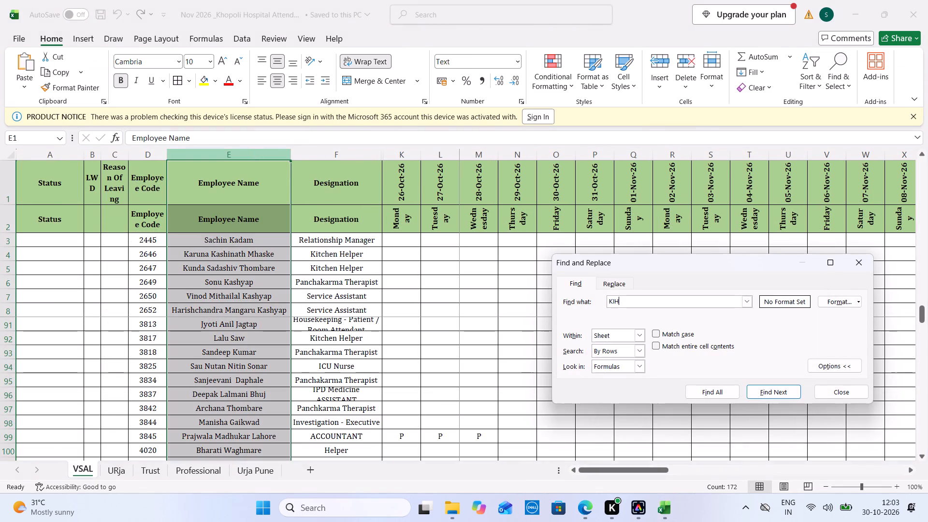
key("BackSpace")
type("SHO")
key("Return")
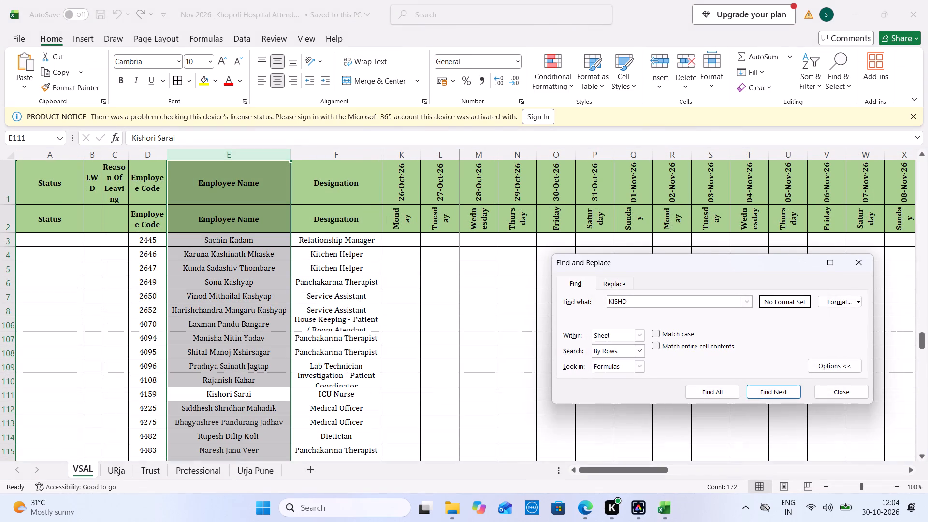
left_click(448, 391)
key("p")
key("Tab")
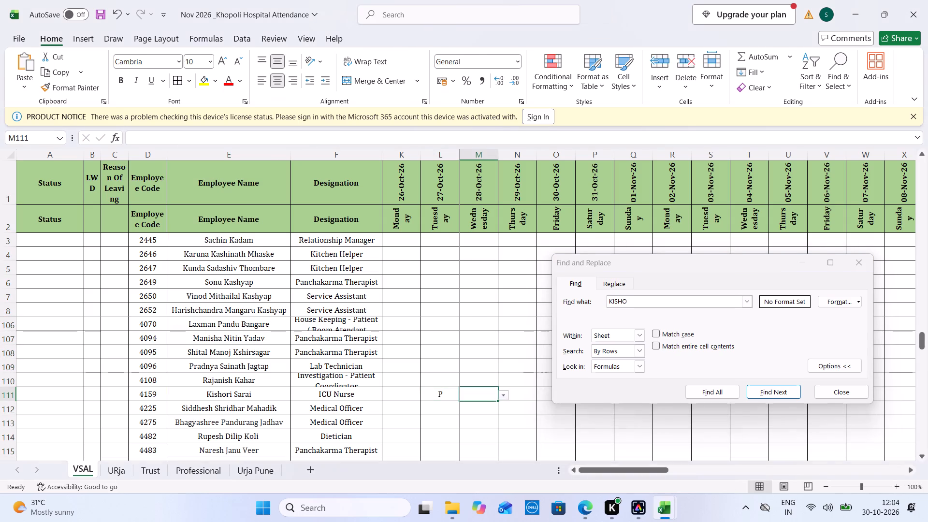
Add a NIGHT note to the ICU Nurse's 27-Oct-26 attendance cell in row 111 of the VSAL sheet and save.
right_click(448, 391)
left_click(510, 296)
type("NIGHT")
left_click(454, 333)
key("ctrl+s")
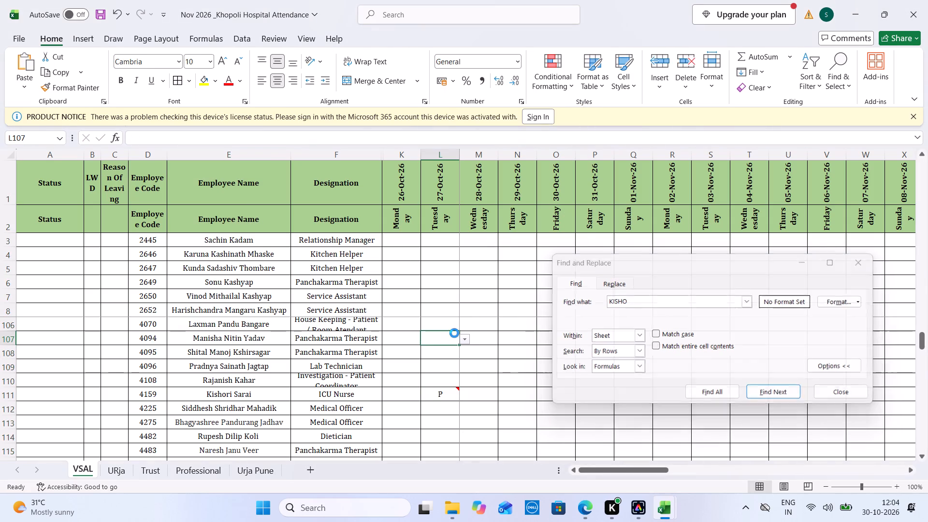
Return to HRMThread and select the VSAL_GJ Medical officer's night-shift On Duty applications for 27-10-2026 and 26-10-2026.
left_click(589, 501)
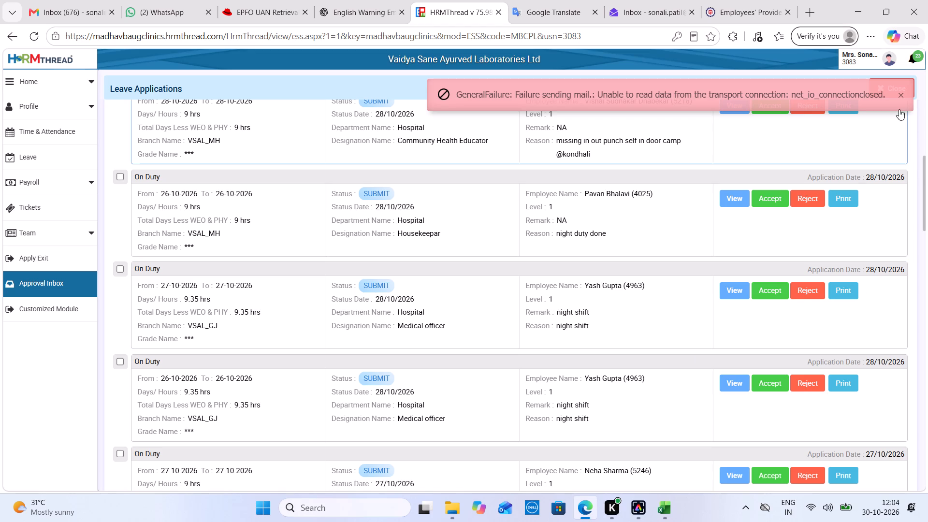
left_click(905, 92)
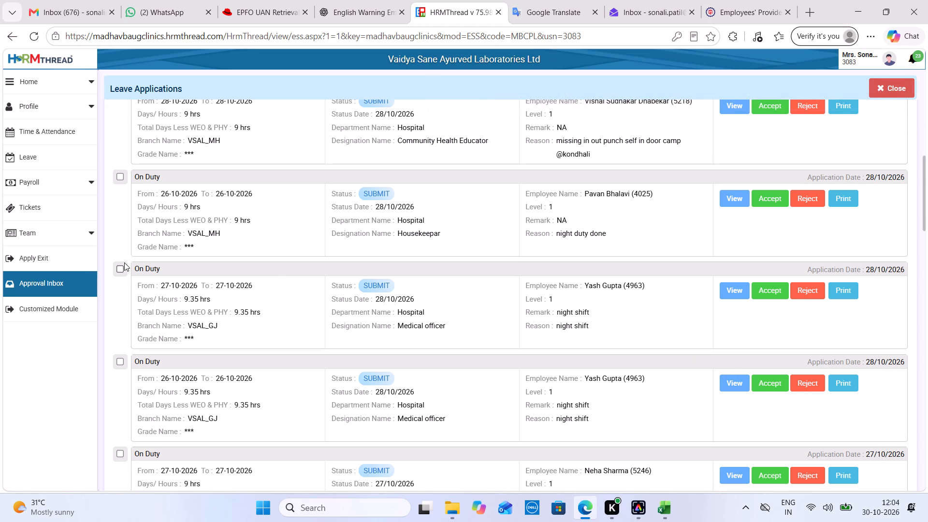
left_click(119, 272)
left_click(119, 361)
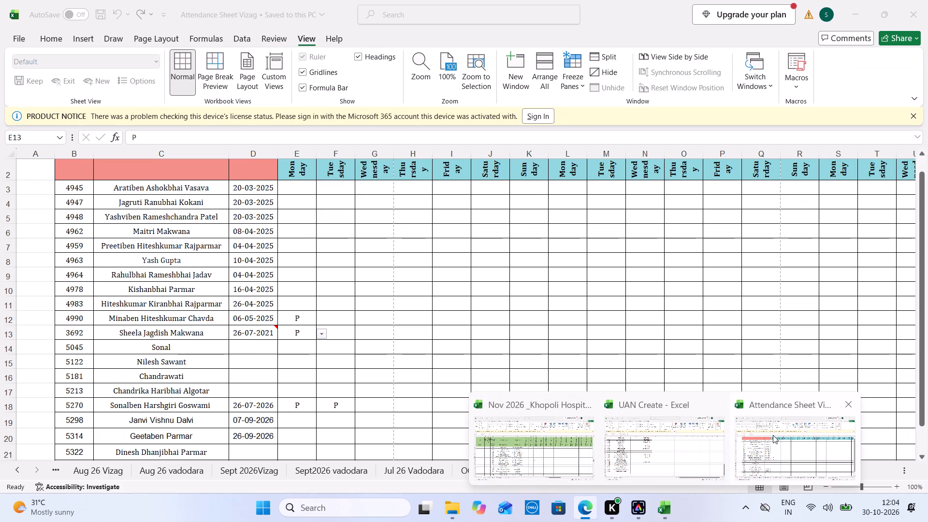
In the Vizag workbook's Nov 2026 Vadodara sheet, mark that Medical officer in row 8 P with a NIGHT note for Monday and Tuesday, and save.
left_click(773, 435)
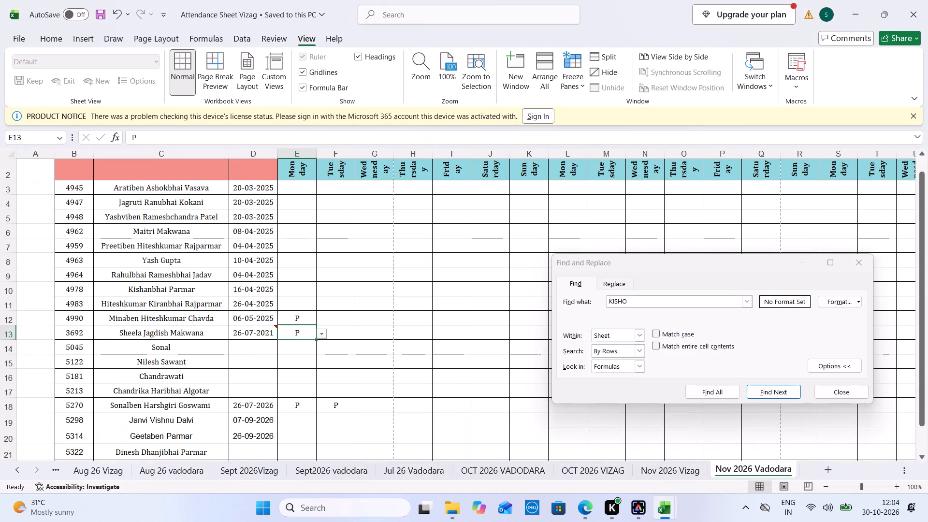
left_click(297, 257)
key("p")
key("Tab")
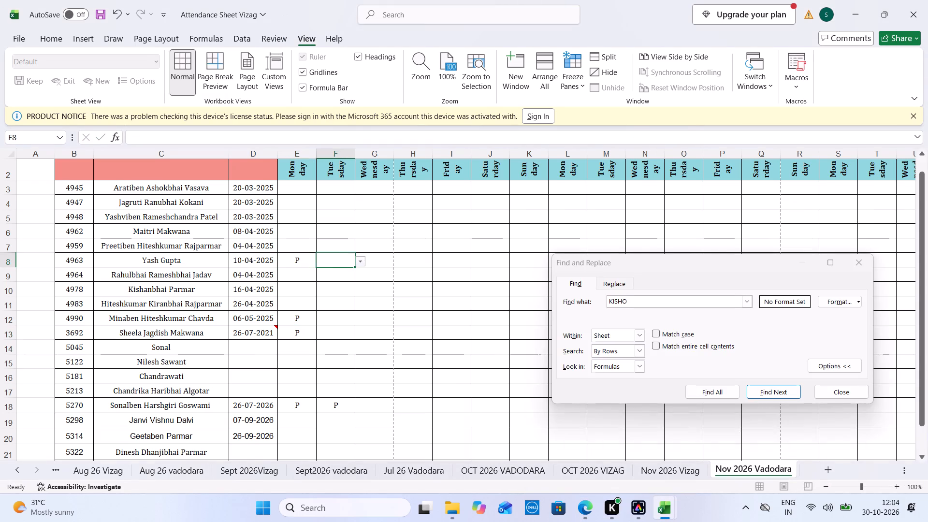
right_click(297, 257)
left_click(365, 389)
type("NIGHT")
left_click(295, 256)
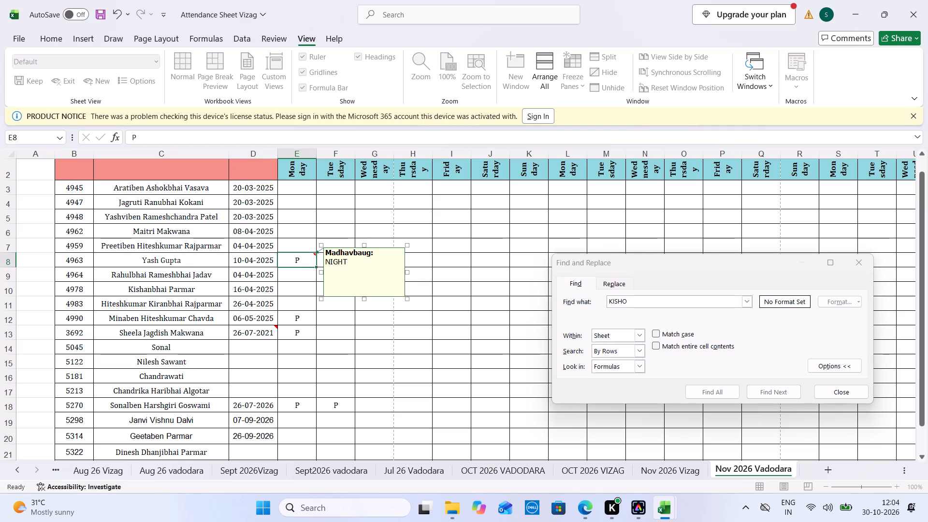
key("ctrl+c")
key("Right")
key("ctrl+v")
key("ctrl+s")
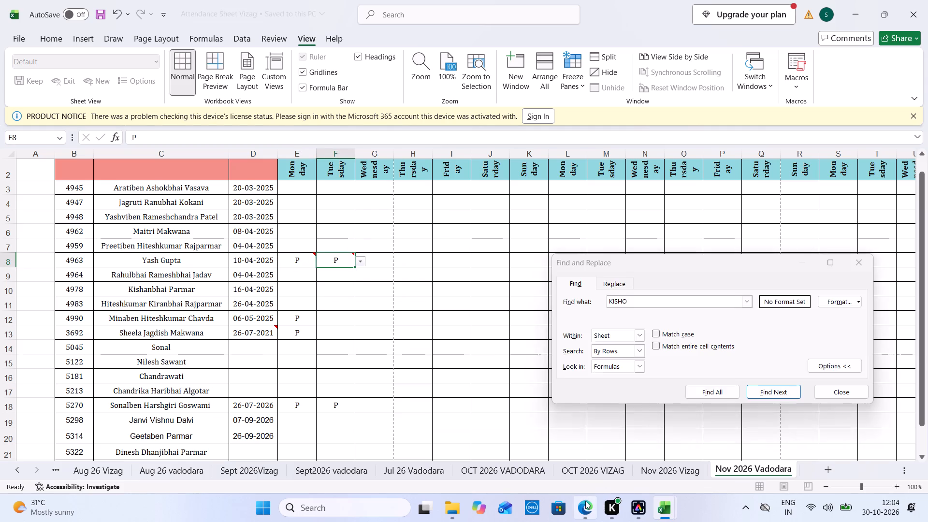
Return to HRMThread and also select the 27-10-2026 On Duty applications of the Regional Medical Head, the Medicine Assistant and the comp-off Medical officer.
left_click(585, 501)
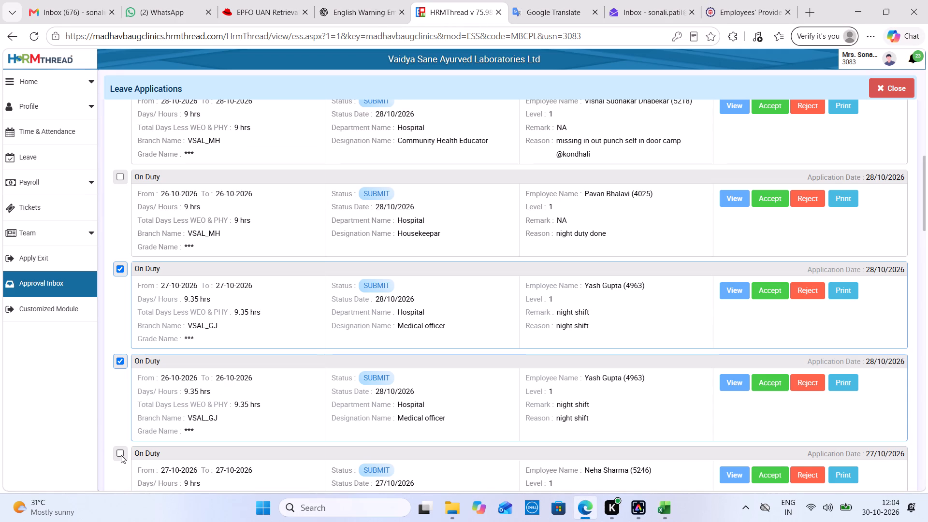
left_click(121, 455)
left_click(923, 379)
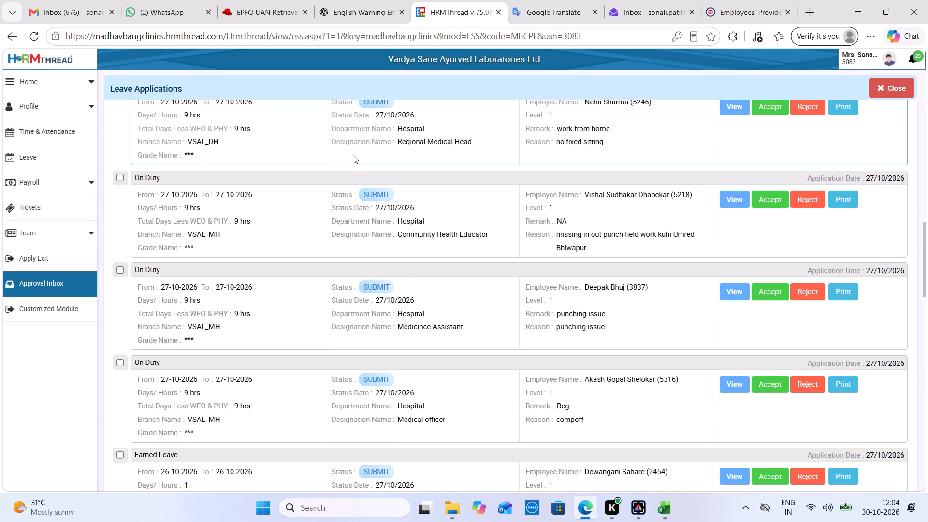
left_click(121, 271)
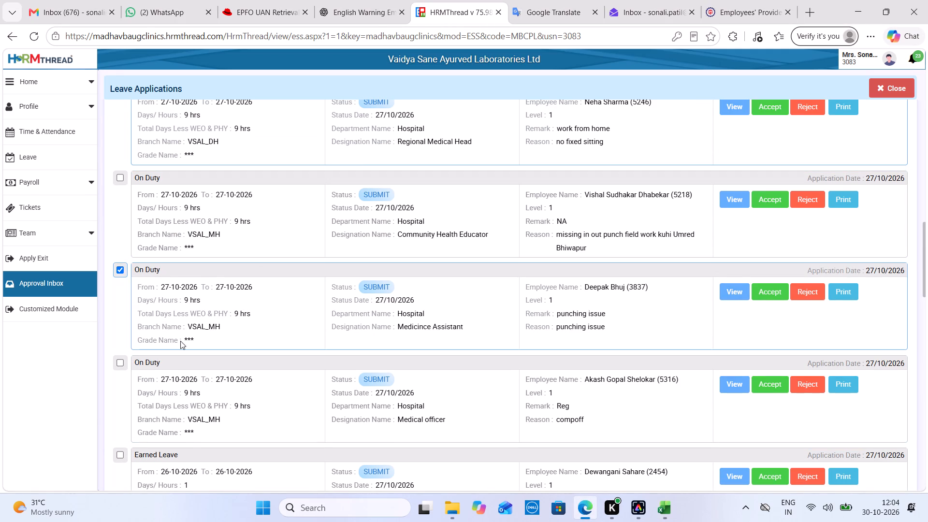
left_click(123, 364)
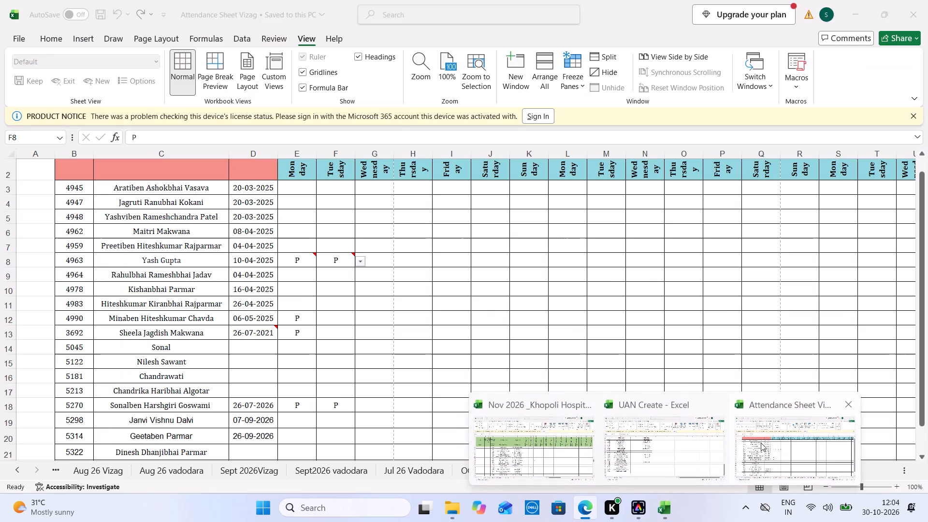
Search the Khopoli workbook's VSAL employee names for BHU, mark the IPD Medicine Assistant P for 27-Oct-26 and save.
left_click(521, 442)
left_click(274, 158)
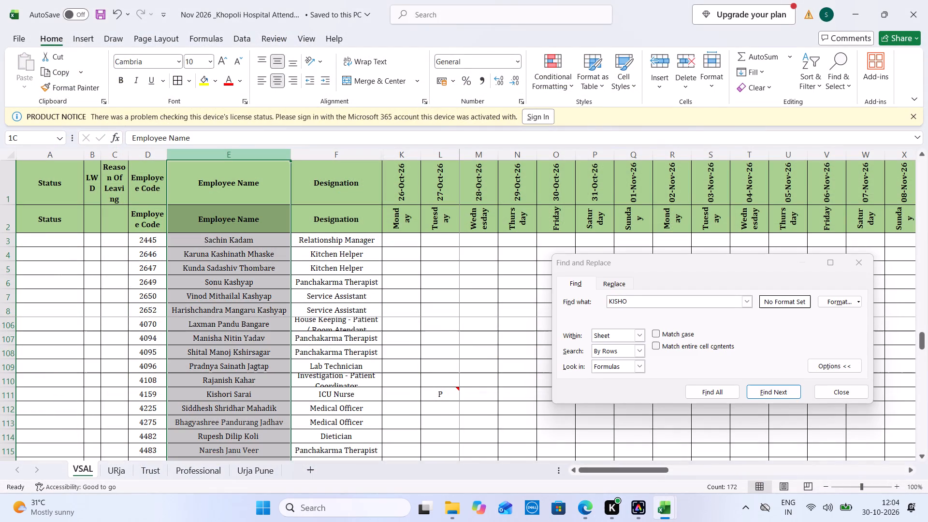
double_click(619, 299)
type("BHU")
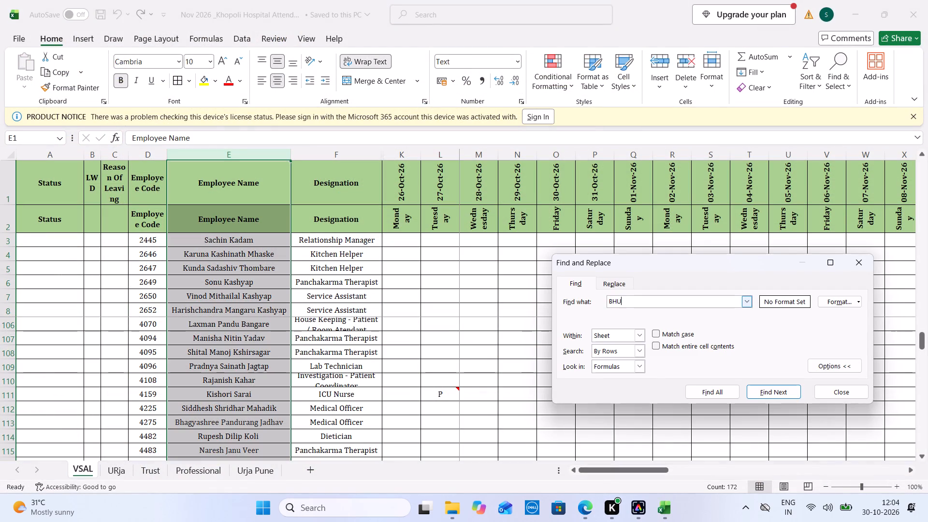
key("Return")
key("Return")
key("Return")
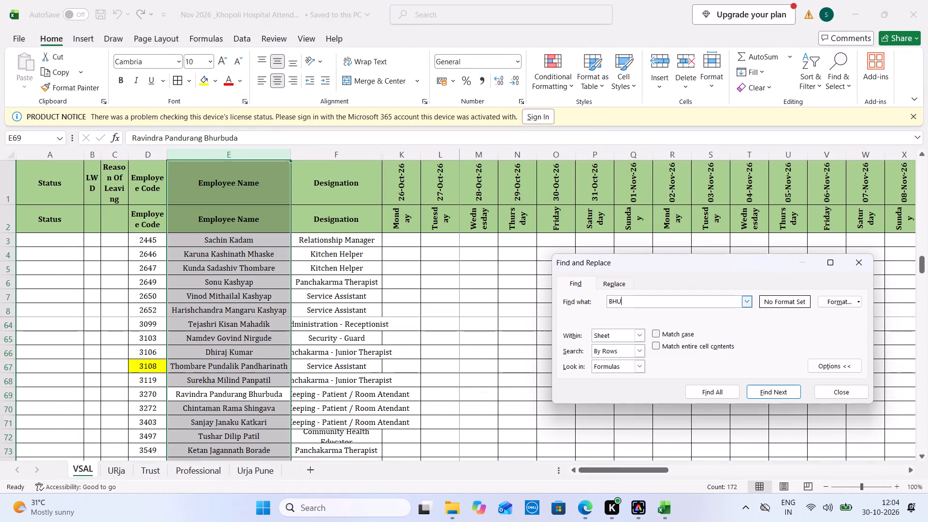
key("Return")
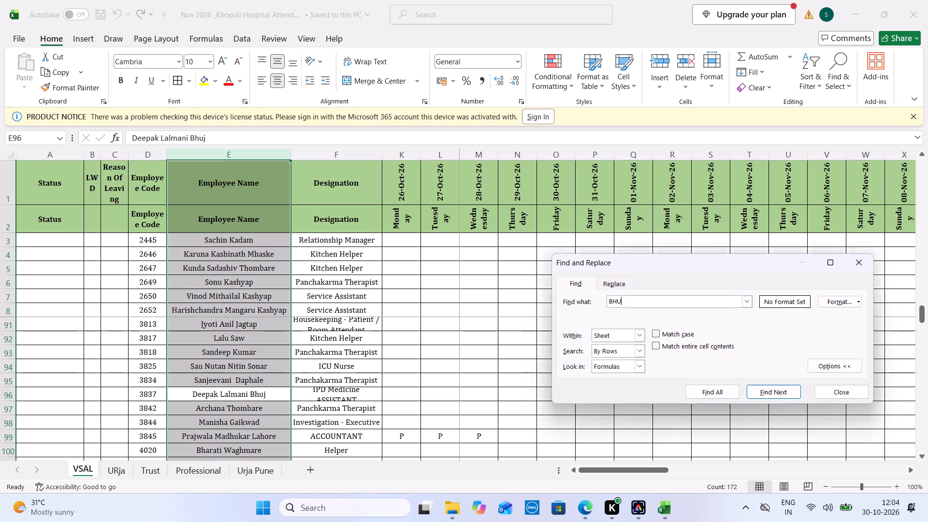
left_click(438, 397)
key("p")
key("ctrl+s")
Return to HRMThread, deselect the Medicine Assistant's On Duty application for 27-10-2026 and accept the remaining selected applications together.
left_click(583, 501)
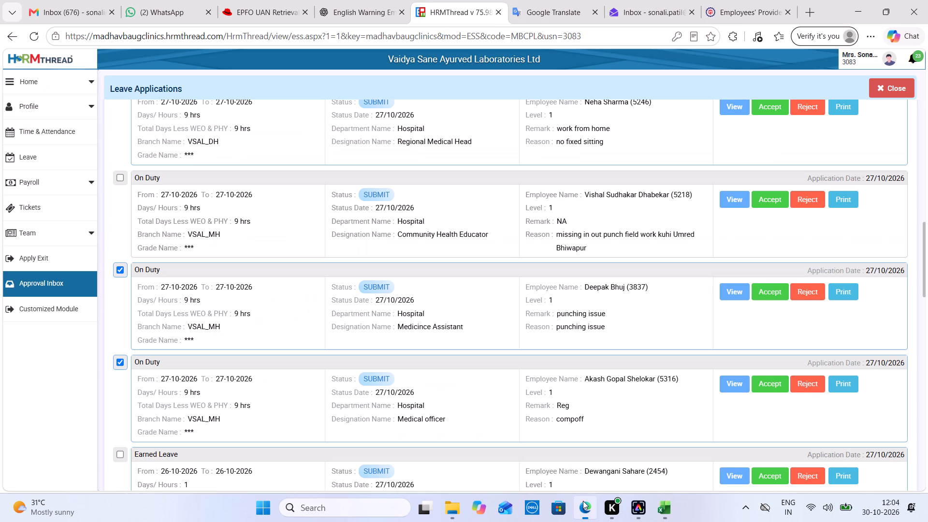
left_click(118, 269)
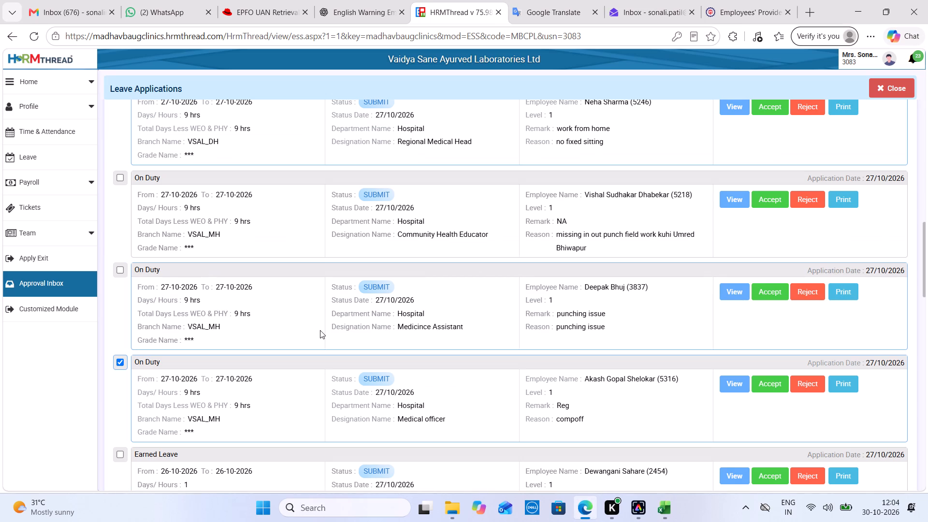
left_click_drag(926, 285, 915, 204)
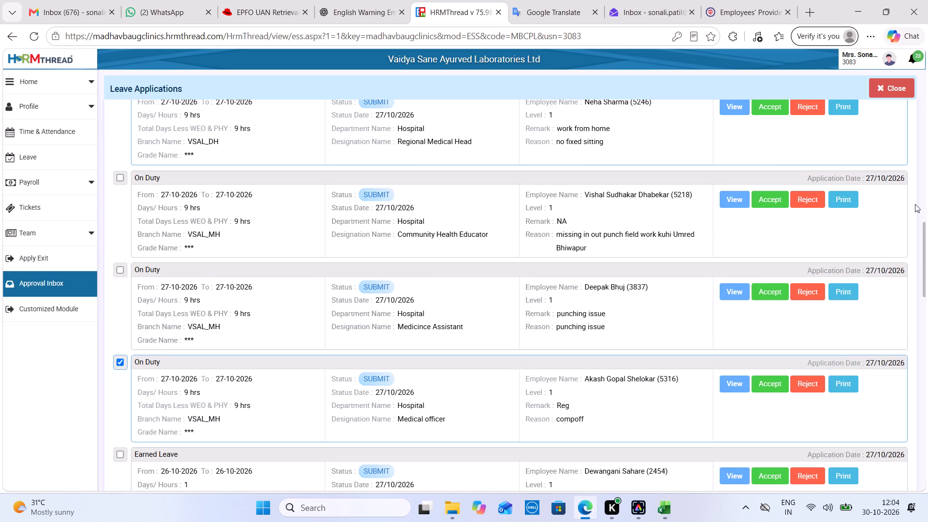
left_click_drag(915, 204, 927, 107)
left_click_drag(926, 261, 927, 164)
left_click_drag(924, 233, 927, 59)
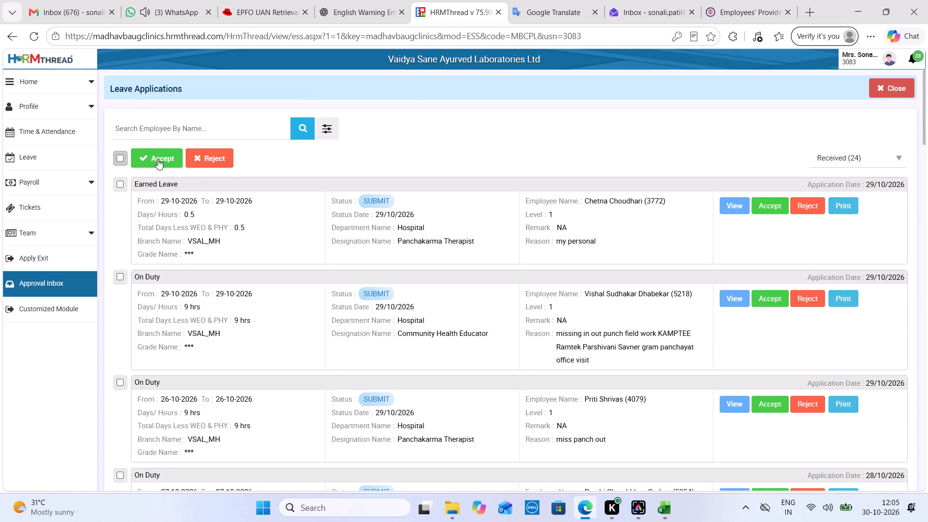
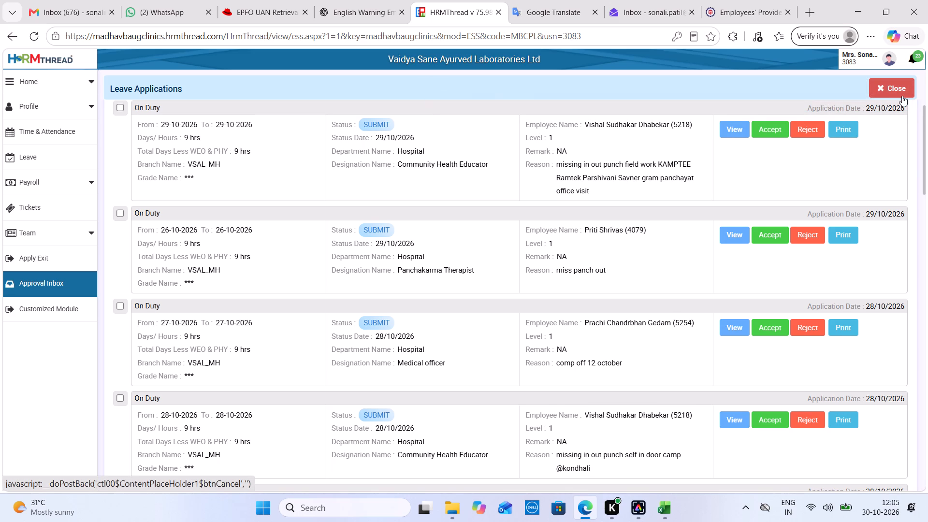
Accept the Medicine Assistant's 27-10-2026 On Duty application with the punching issue reason and dismiss the resulting notification.
key("Down")
key("Down")
key("Down")
key("Down")
key("Down")
key("Down")
key("Down")
key("Down")
key("Down")
key("Down")
key("Down")
key("Down")
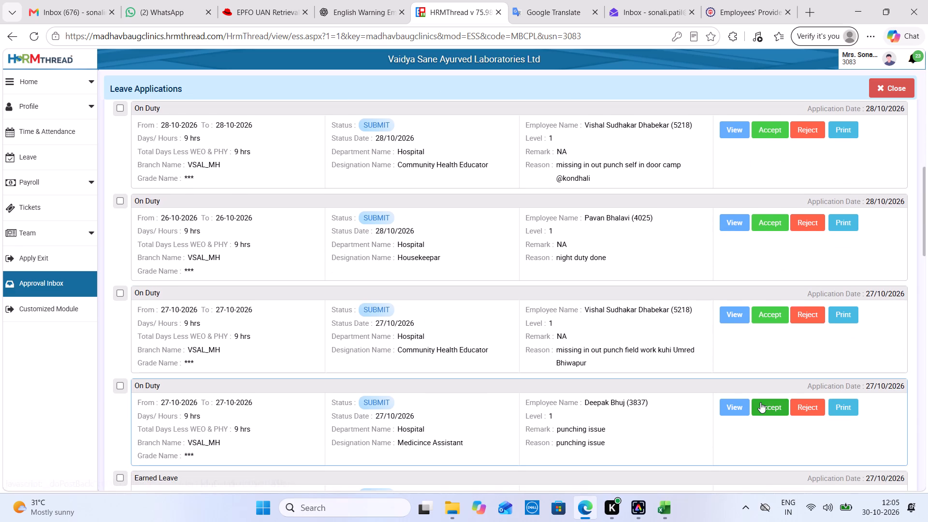
left_click(760, 402)
left_click(549, 232)
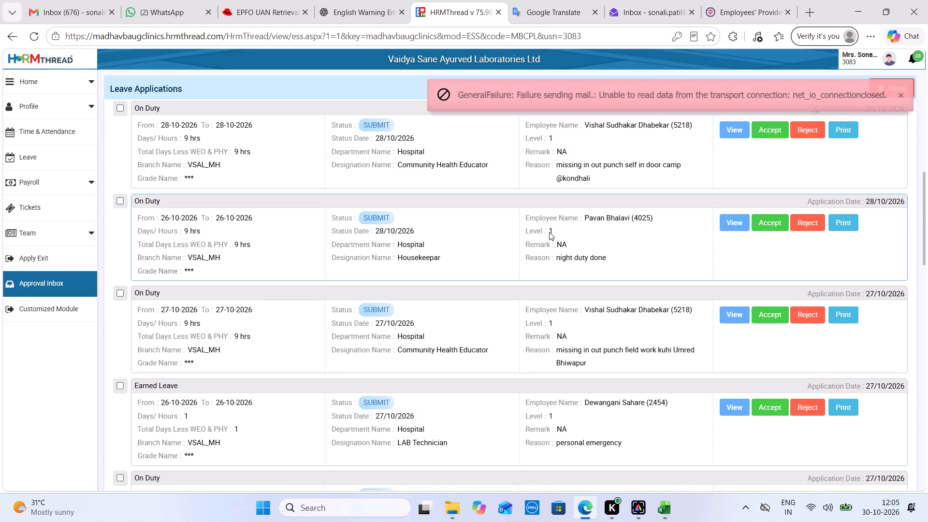
left_click(907, 103)
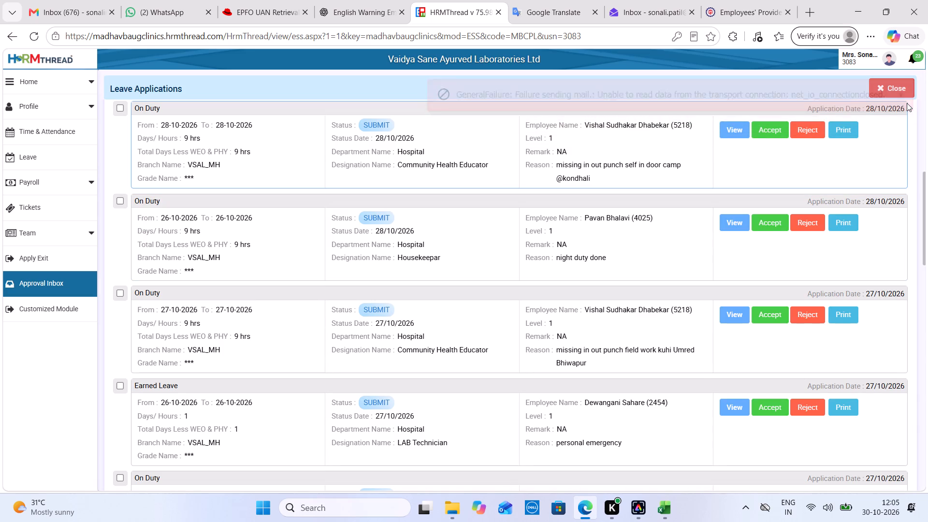
Capture a region screenshot of the four listed applications, from the Community Health Educator's 28-10-2026 On Duty to the LAB Technician's Earned Leave.
key("Print")
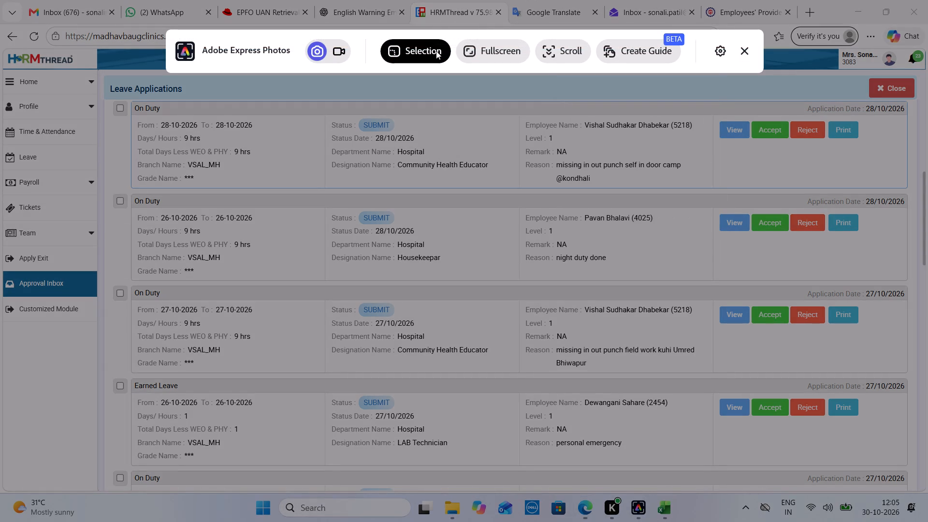
left_click(436, 51)
left_click_drag(109, 100, 803, 453)
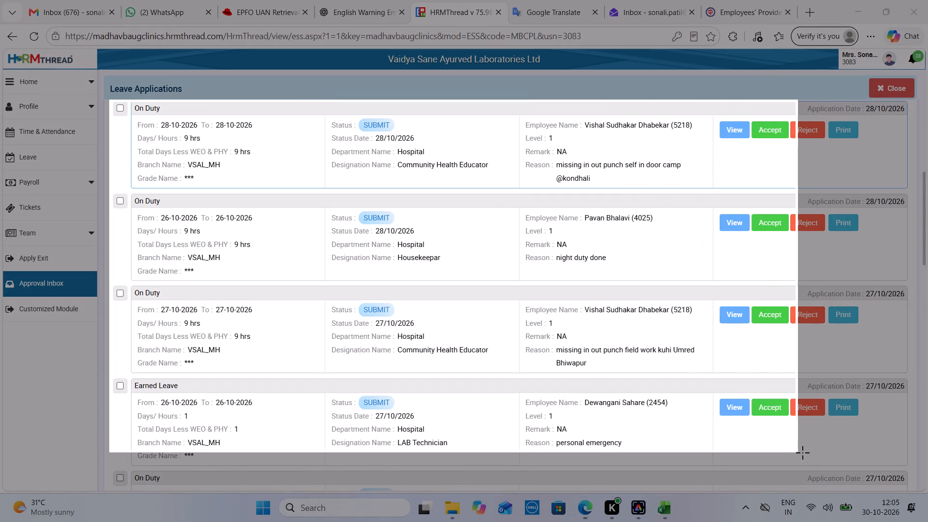
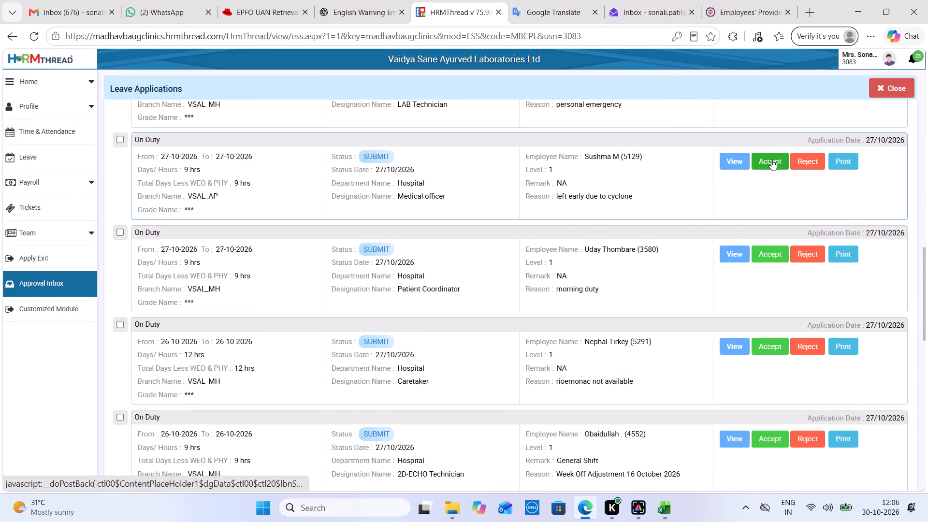
Accept the VSAL_AP Medical officer's 27-10-2026 On Duty application with the reason of leaving early due to the cyclone.
left_click(553, 227, "ctrl")
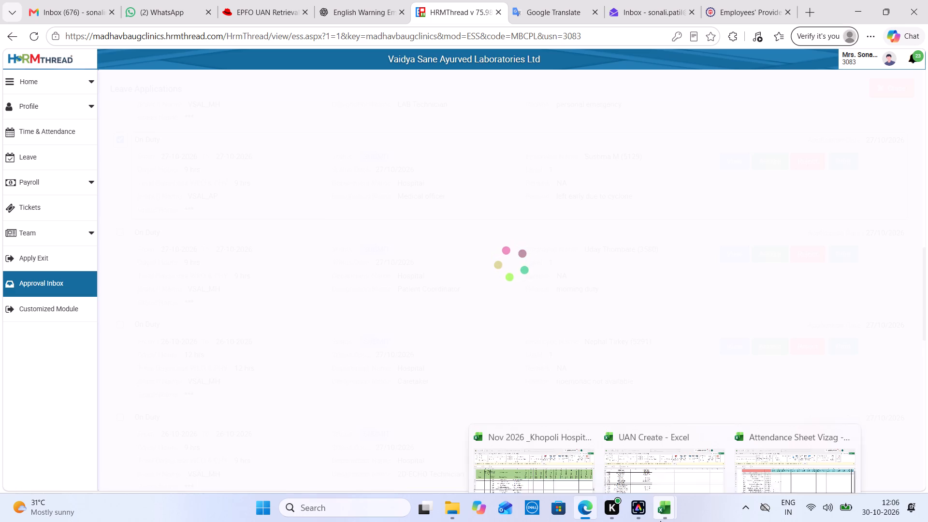
In Excel's Vizag attendance workbook, mark that Medical officer P for 27-Oct-26 on the Nov 2026 Vizag sheet, save, and return to HRMThread.
left_click(765, 446, "ctrl")
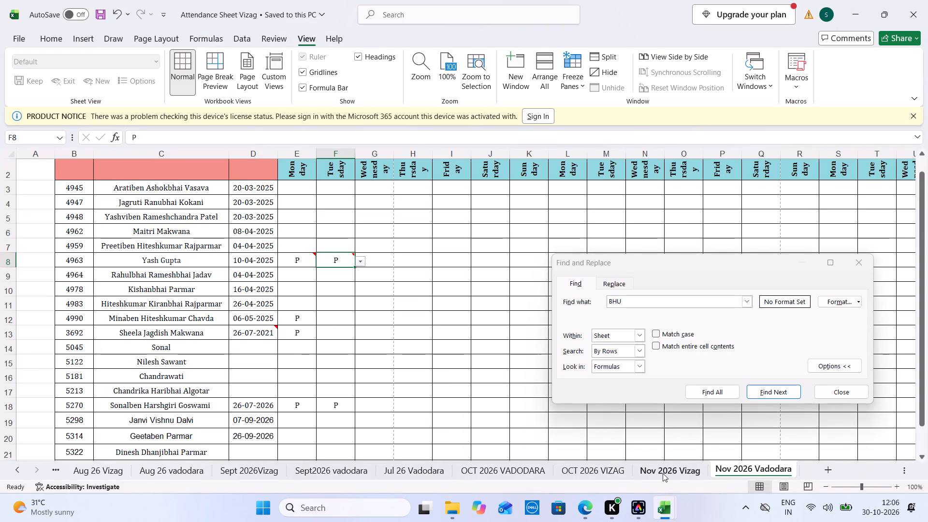
left_click(663, 473, "ctrl")
left_click(316, 344, "ctrl")
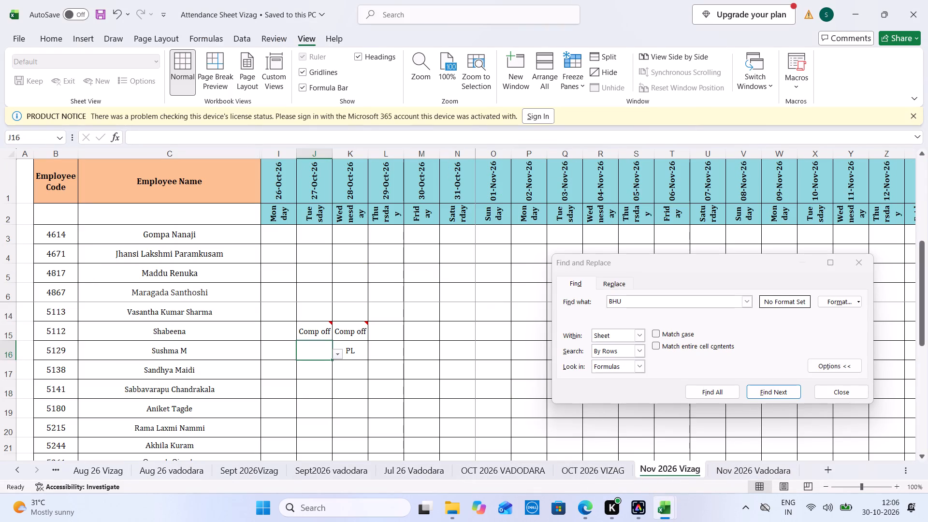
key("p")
key("ctrl+s")
left_click(587, 517)
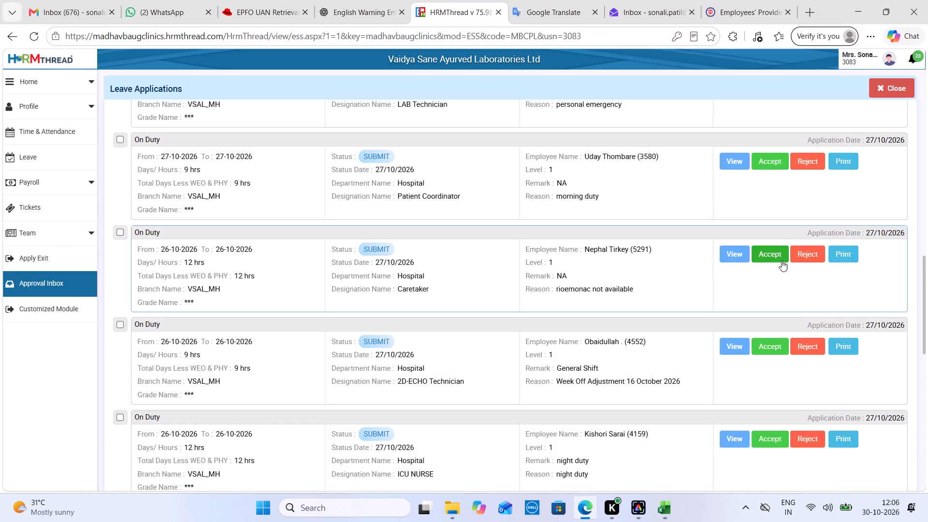
Accept the Caretaker's 26-10-2026 On Duty application without adding a remark.
left_click(760, 255)
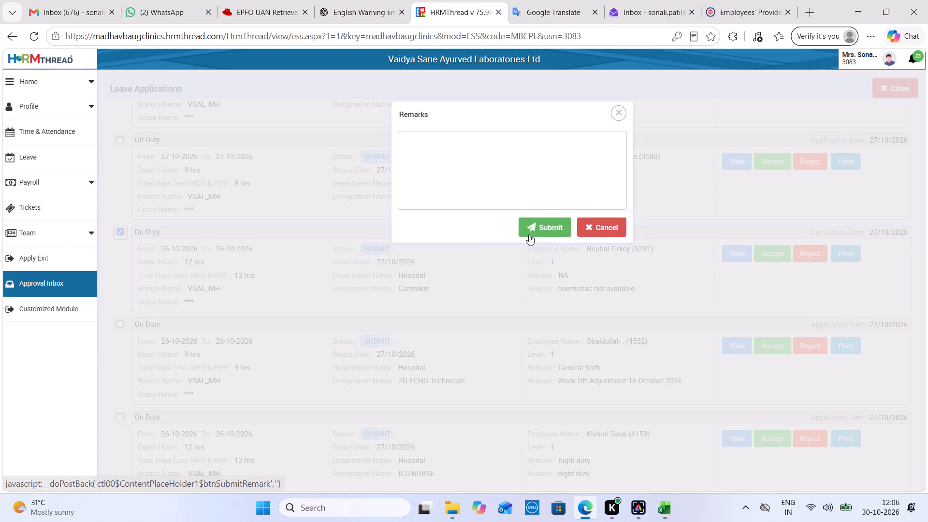
left_click(529, 234)
In the Khopoli attendance workbook's Urja Pune sheet, mark the Caretaker Nephal as P for 26-Oct-26 and save.
left_click(549, 443)
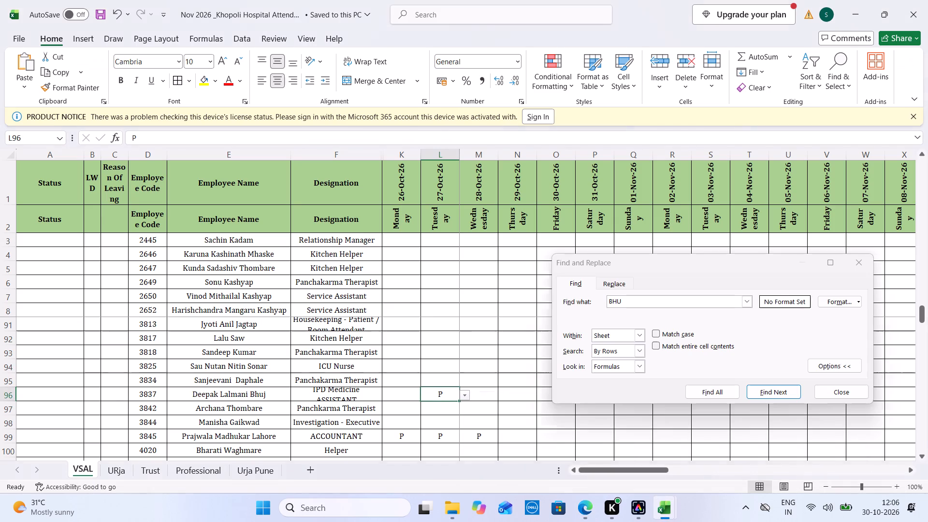
left_click(252, 474)
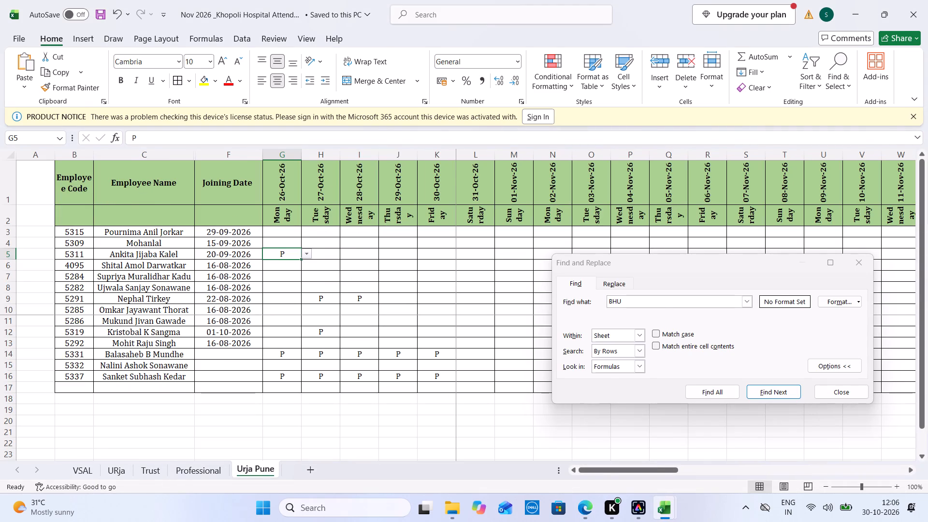
left_click(290, 303)
key("p")
key("ctrl+s")
Back in HRMThread, accept the Patient Coordinator's 27-10-2026 On Duty application with the morning duty reason, leaving remarks blank.
left_click(581, 513)
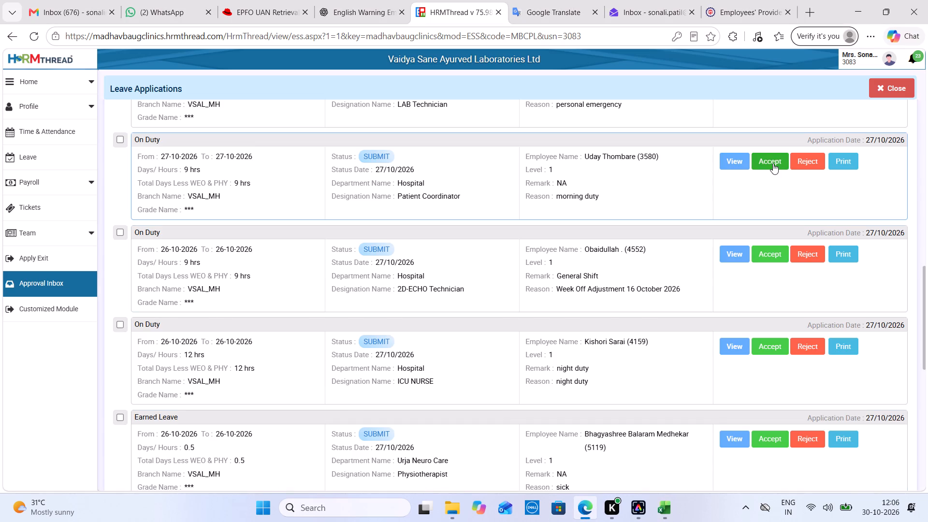
left_click(773, 163)
left_click(542, 225)
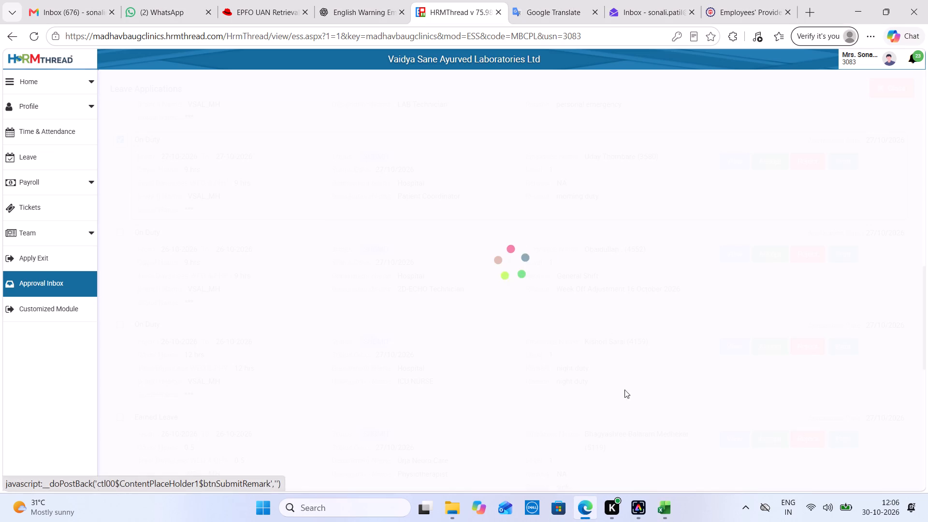
In the Khopoli workbook's VSAL sheet, find UDAY among the employee names, mark P for 27-Oct-26 and save.
left_click(569, 453)
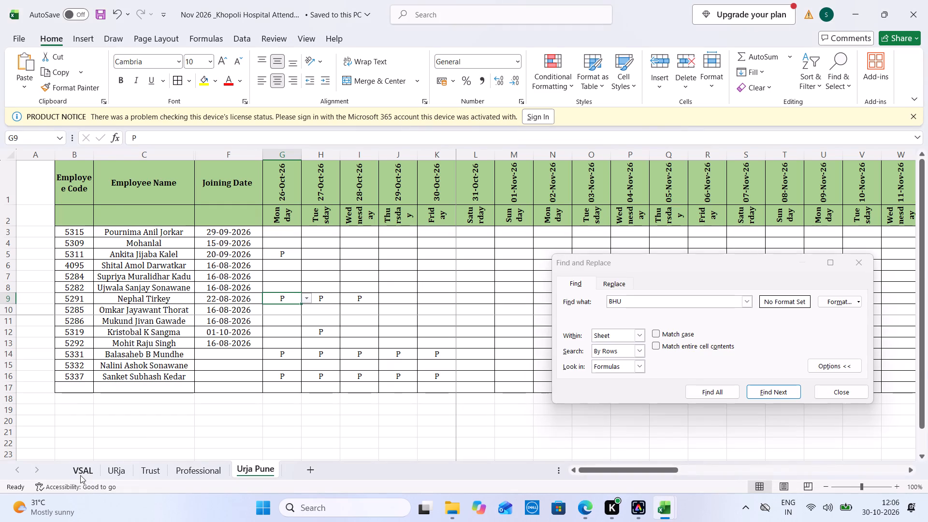
left_click(80, 475)
left_click(252, 156)
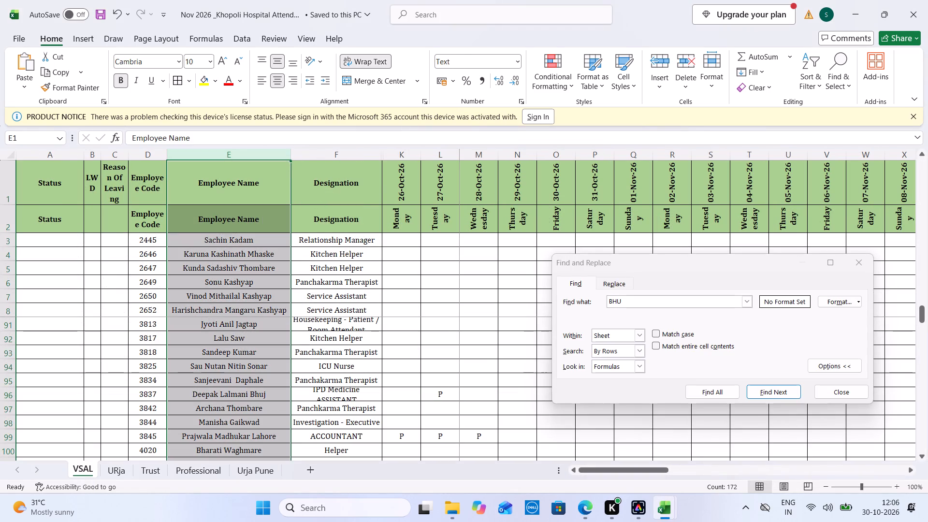
double_click(616, 300)
type("UDAY")
key("Return")
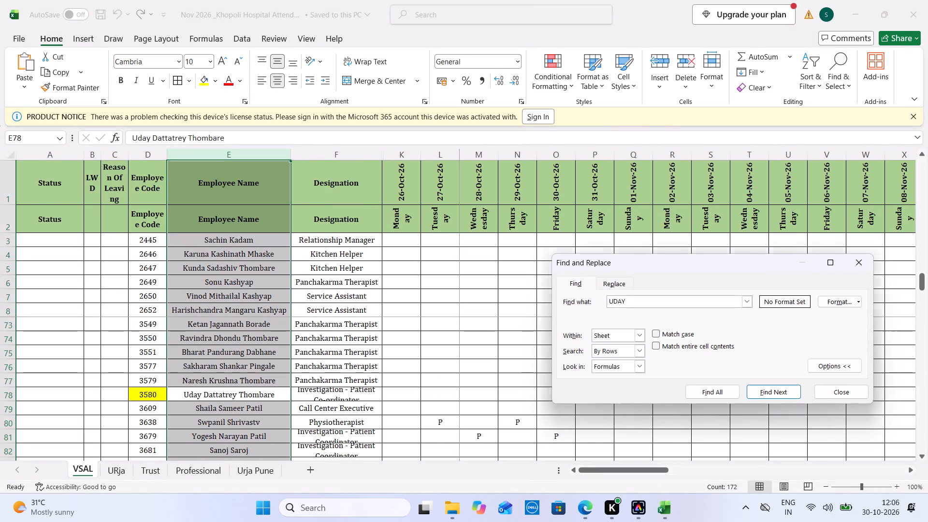
left_click(449, 394)
key("p")
key("ctrl+s")
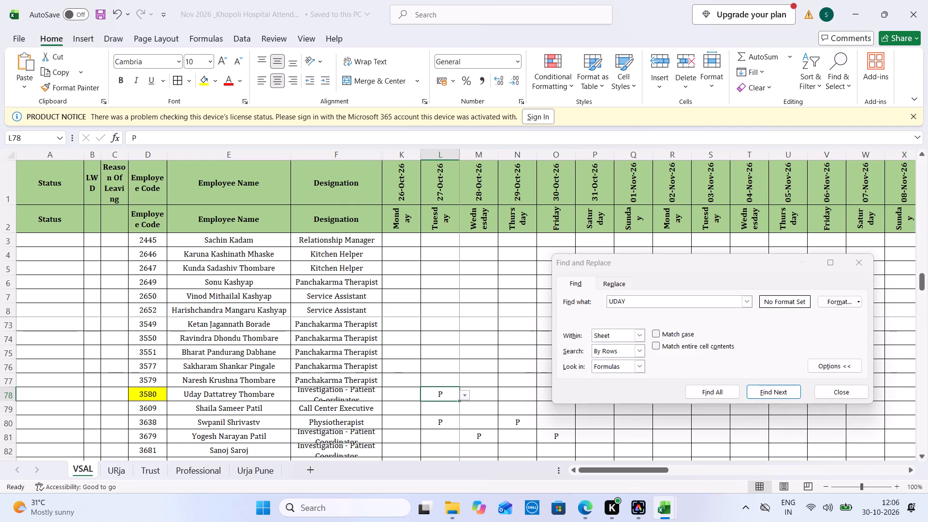
Select the Employee Name column in the VSAL sheet for another employee search.
left_click(287, 156)
left_click(268, 153)
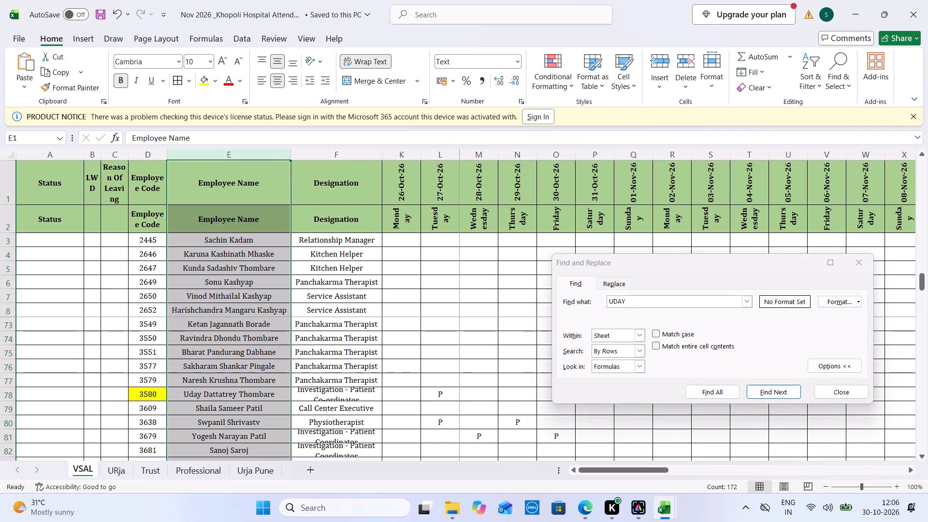
In the VSAL sheet, find KISHO among the employee names, copy the ICU Nurse's 27-Oct-26 P into 26-Oct-26 and save.
double_click(616, 303)
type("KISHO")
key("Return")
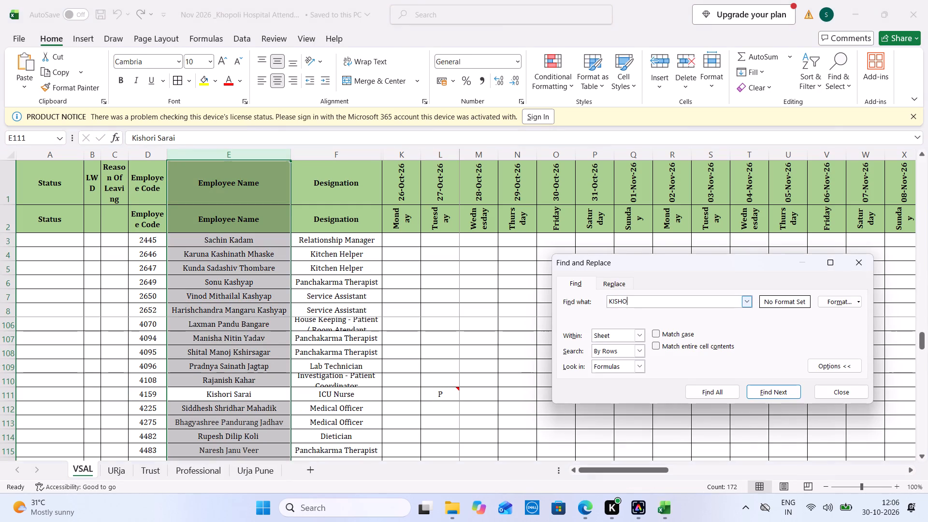
left_click(449, 399)
key("ctrl+c")
key("Left")
key("ctrl+v")
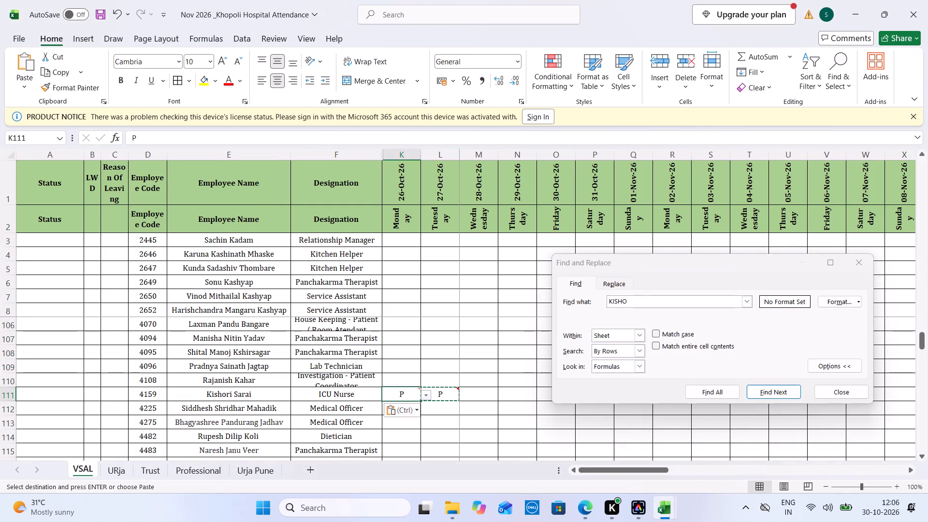
key("ctrl+s")
Back in HRMThread, accept the ICU Nurse's 26-10-2026 On Duty application with the night duty reason, leaving remarks blank.
left_click(587, 514)
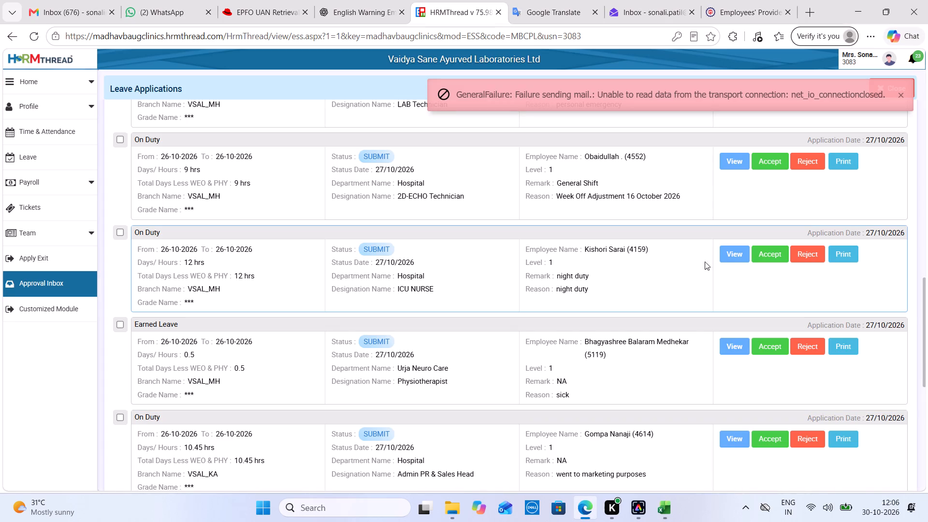
left_click(783, 250)
left_click(551, 219)
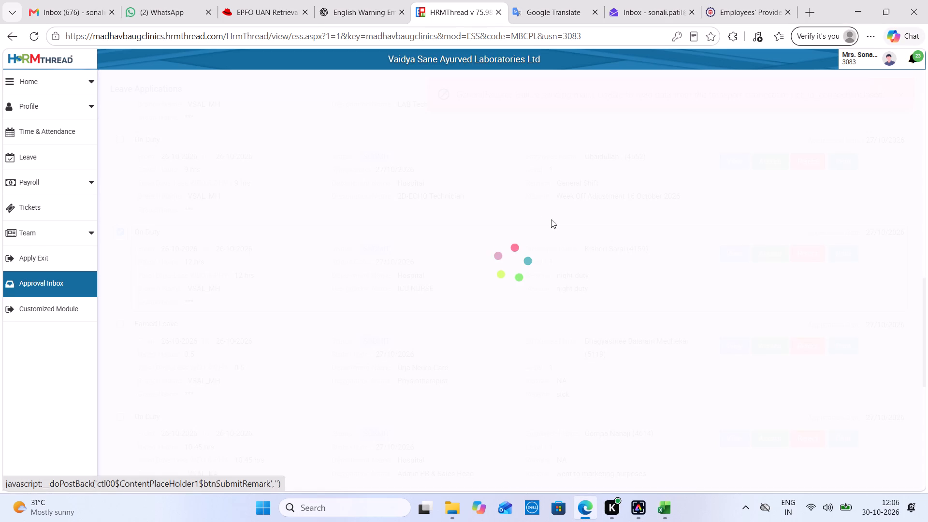
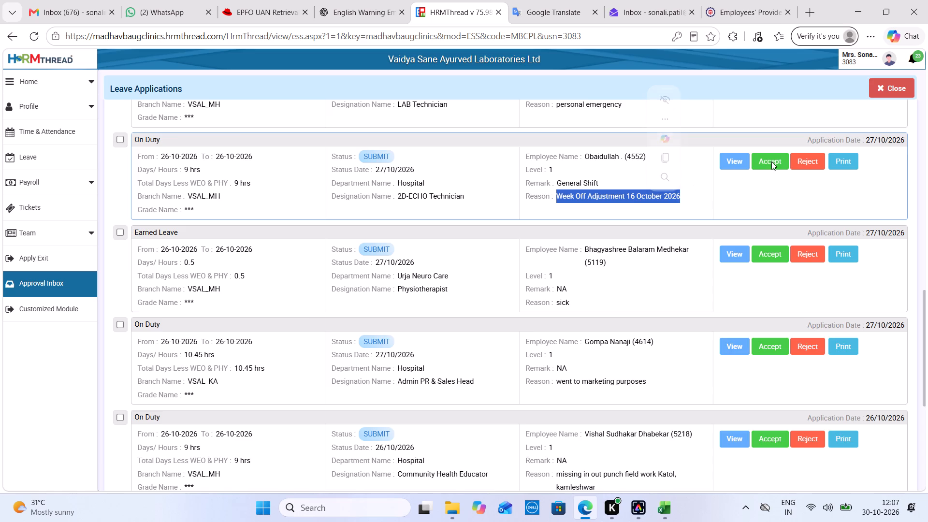
In HRMThread, accept the 2D-ECHO Technician's 26-10-2026 On Duty application with the reason Week Off Adjustment 16 October 2026.
left_click(771, 161)
left_click(556, 228)
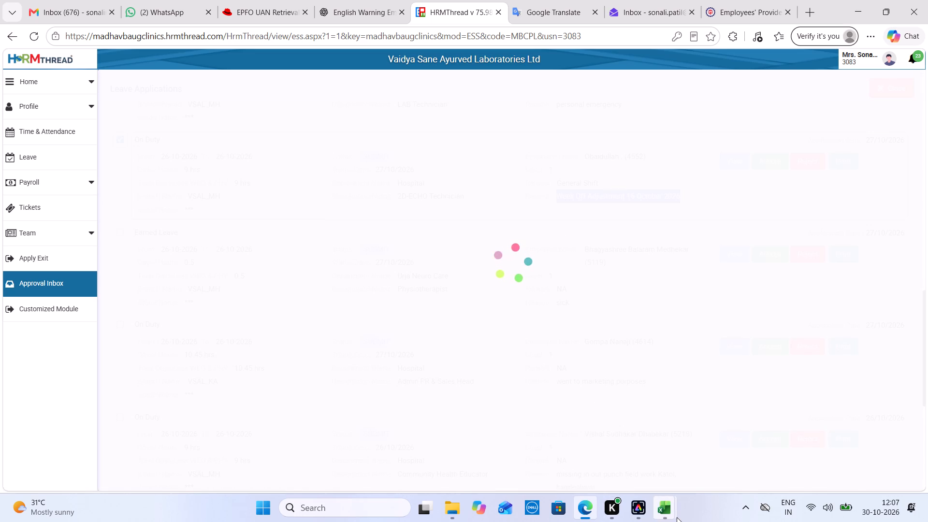
Switch to the Khopoli Hospital attendance workbook in Excel, at its VSAL sheet.
left_click(549, 435)
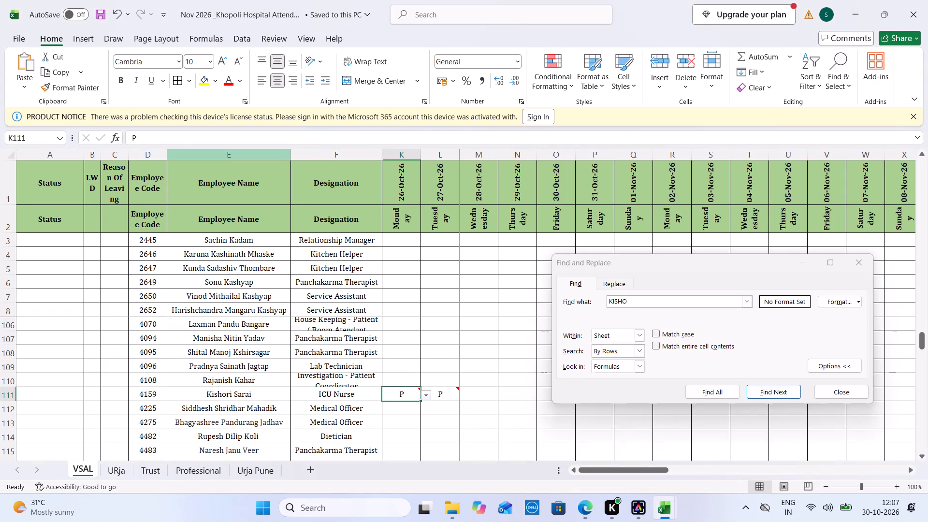
In the VSAL sheet, find OBAI, mark COMP OFF for 26-Oct-26, paste the copied text as a cell note and save.
left_click(260, 152)
double_click(618, 300)
type("OBAI")
key("Return")
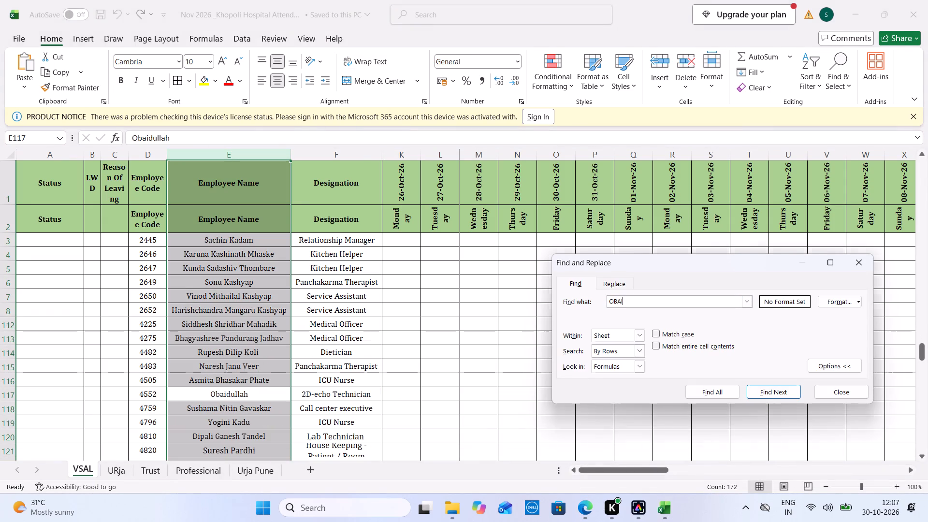
left_click(411, 389)
left_click(420, 394)
left_click(426, 397)
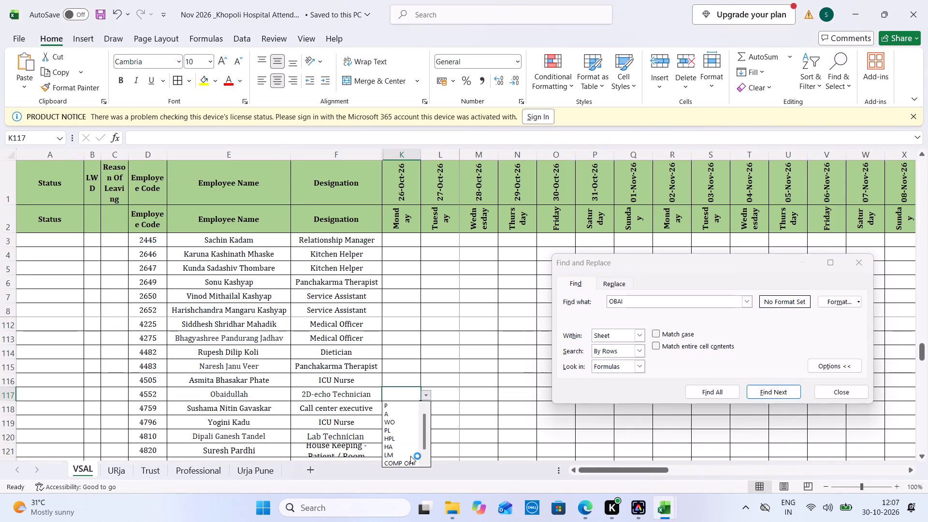
left_click(410, 464)
right_click(408, 392)
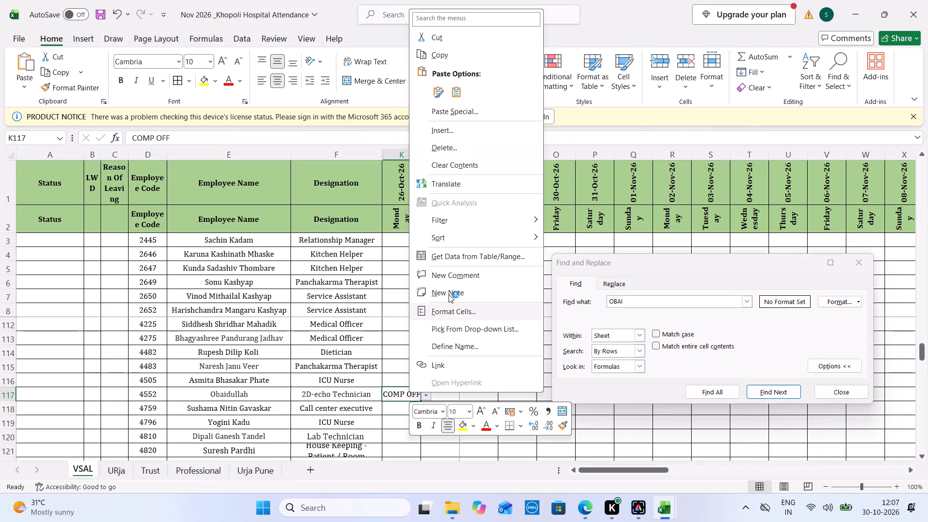
left_click(458, 291)
key("ctrl+v")
left_click(441, 393)
left_click(399, 394)
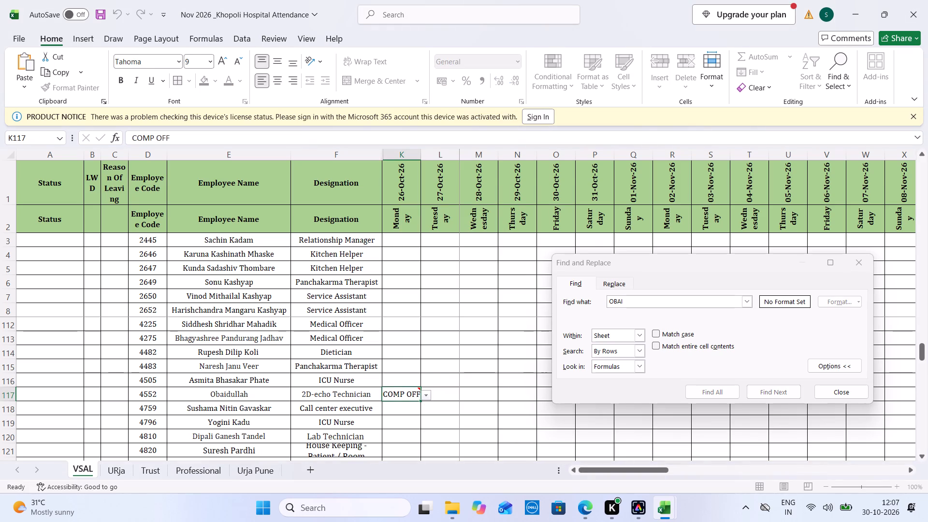
key("ctrl+s")
In HRMThread, accept the Urja Neuro Care Physiotherapist's half-day Earned Leave for 26-10-2026, leaving remarks blank.
left_click(577, 503)
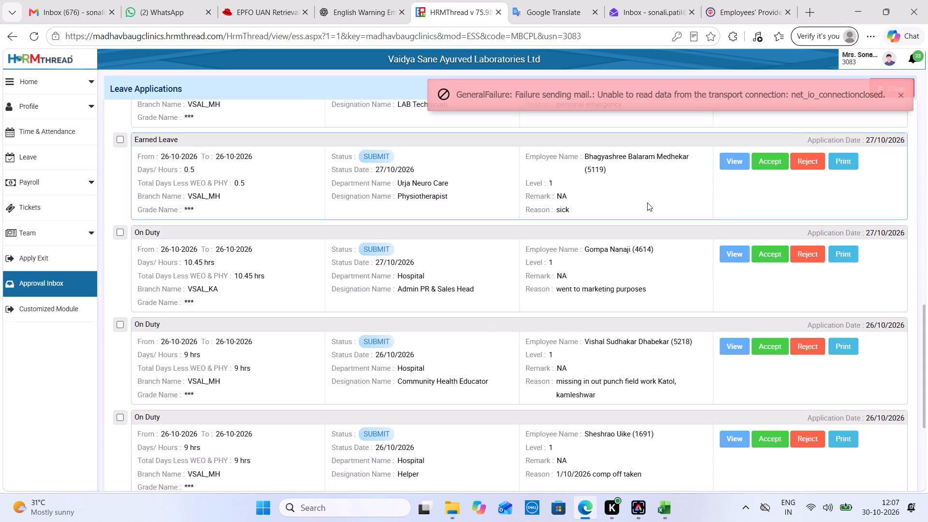
left_click(769, 163)
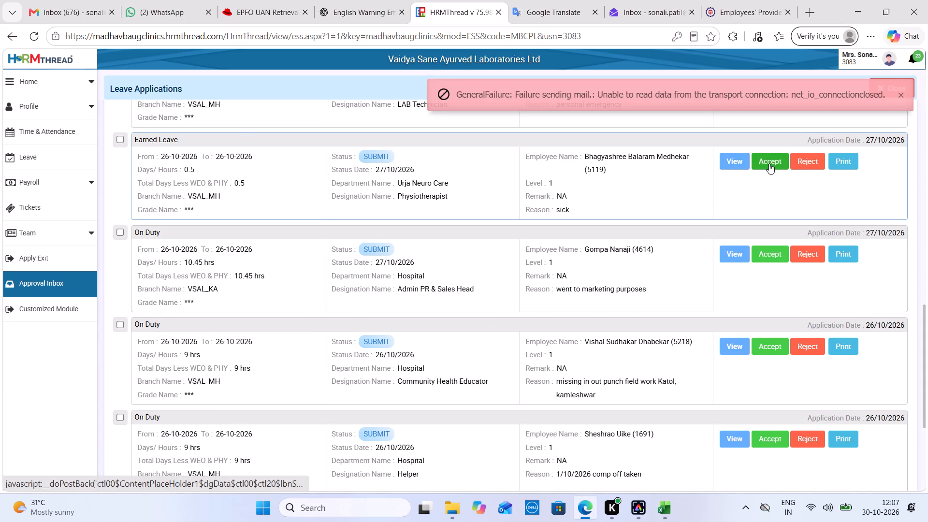
left_click(556, 224)
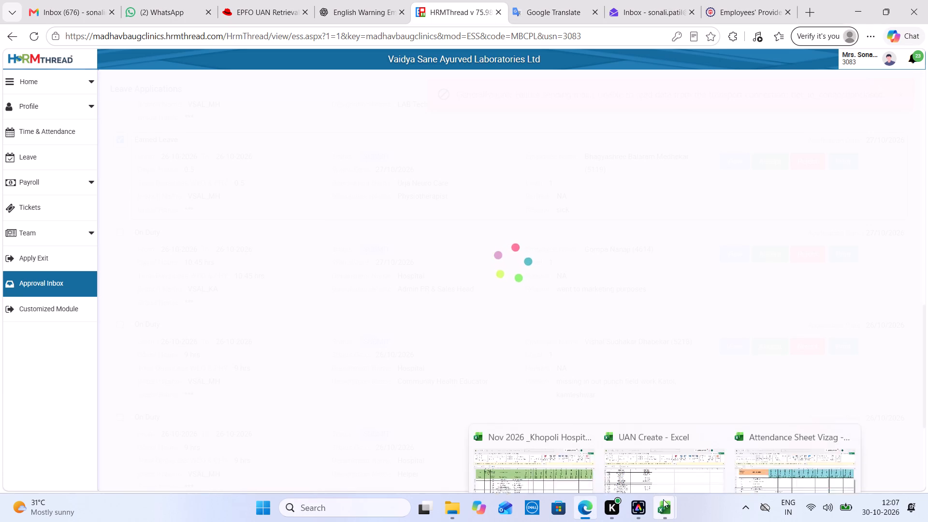
left_click(565, 440)
left_click(115, 474)
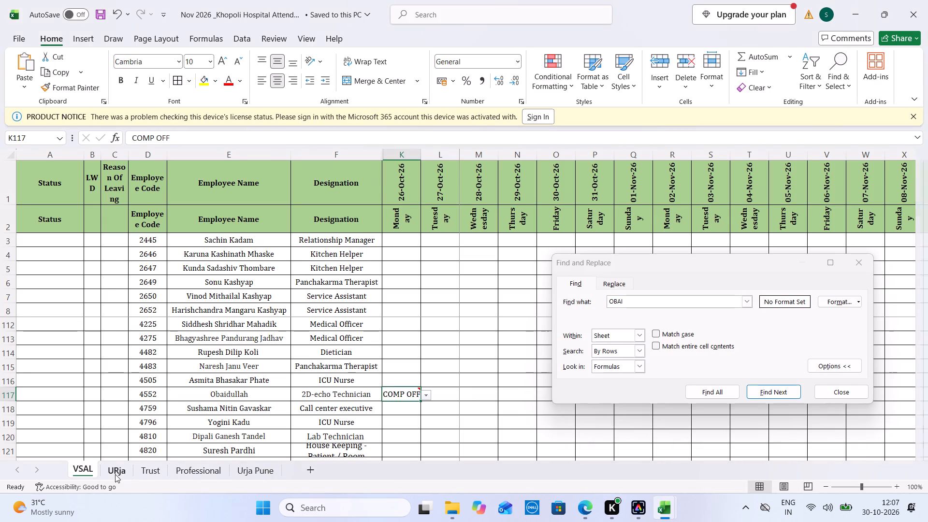
left_click(435, 279)
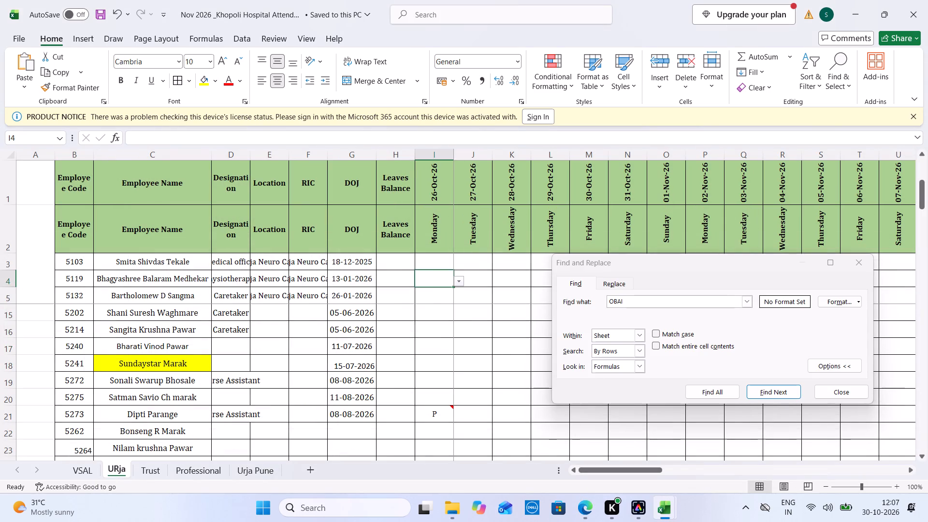
type("HPL")
key("ctrl+s")
Back in HRMThread, accept the Admin PR & Sales Head's 26-10-2026 On Duty application for marketing purposes, leaving remarks blank.
left_click(579, 506)
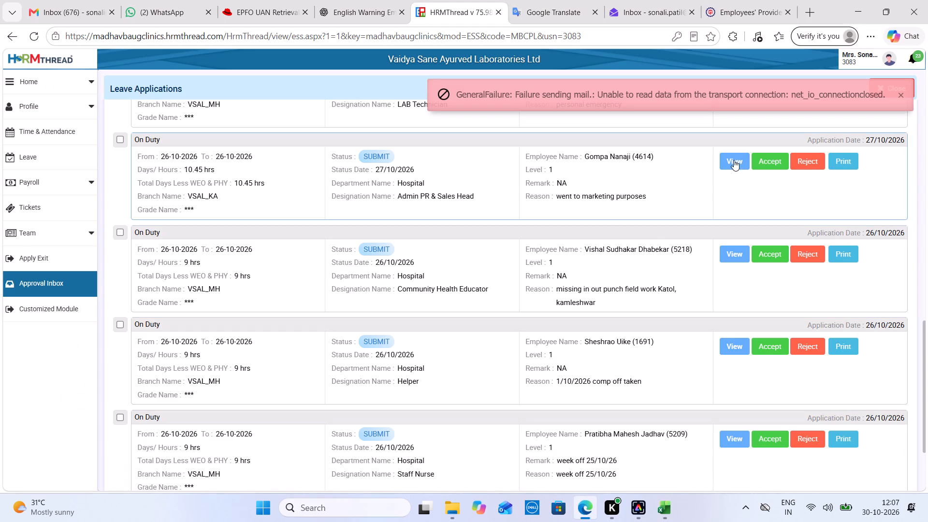
left_click(768, 161)
left_click(554, 237)
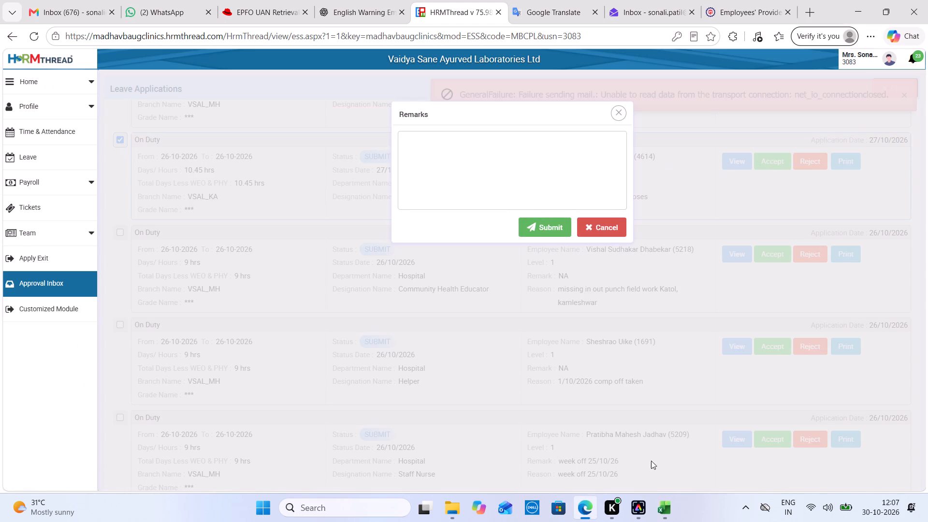
left_click(544, 225)
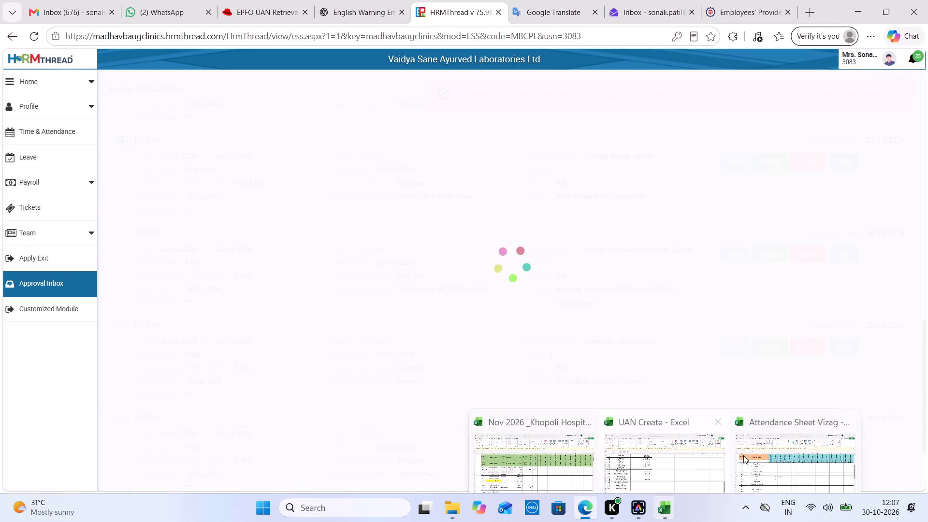
In the Vizag attendance workbook's Nov 2026 Vizag sheet, mark Gompa as P for 26-Oct-26, add the note MARKETING and save.
left_click(782, 448)
left_click(281, 240)
key("p")
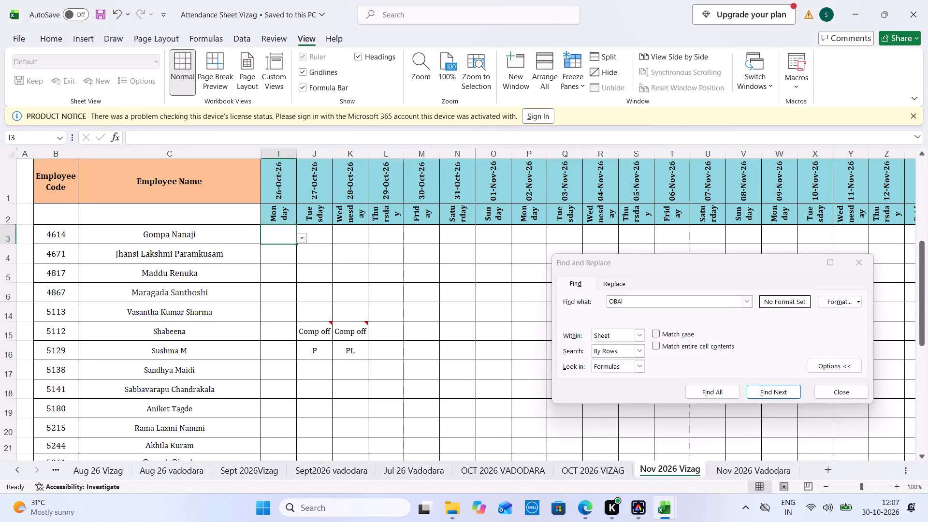
key("Tab")
right_click(281, 240)
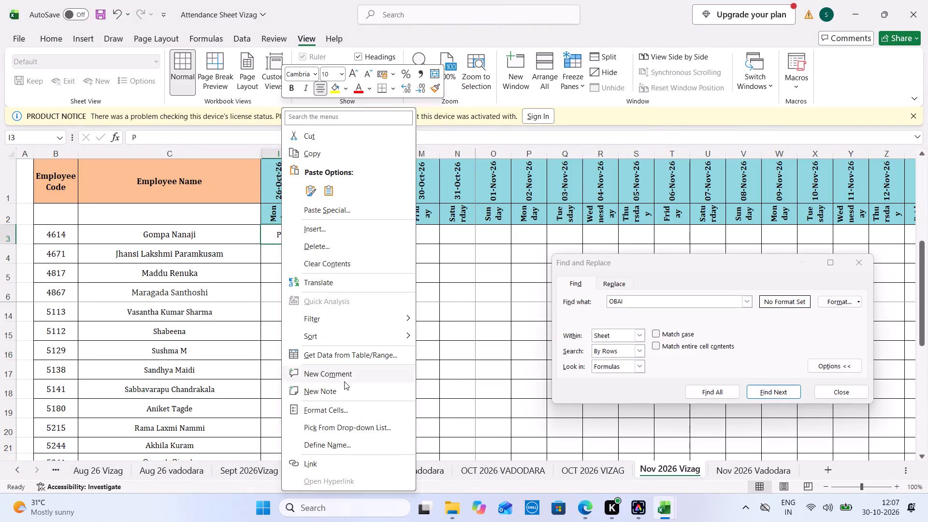
left_click(344, 381)
right_click(289, 228)
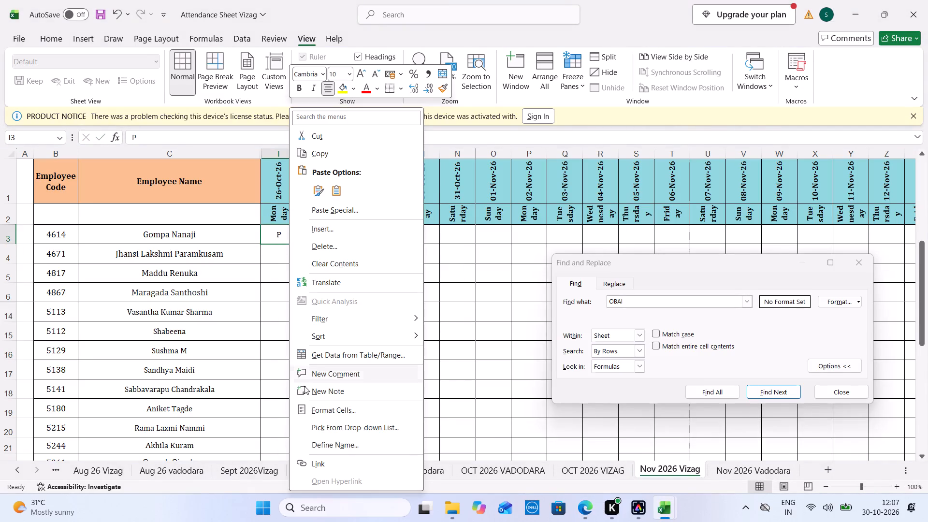
left_click(339, 387)
type("MARKETING")
left_click(344, 434)
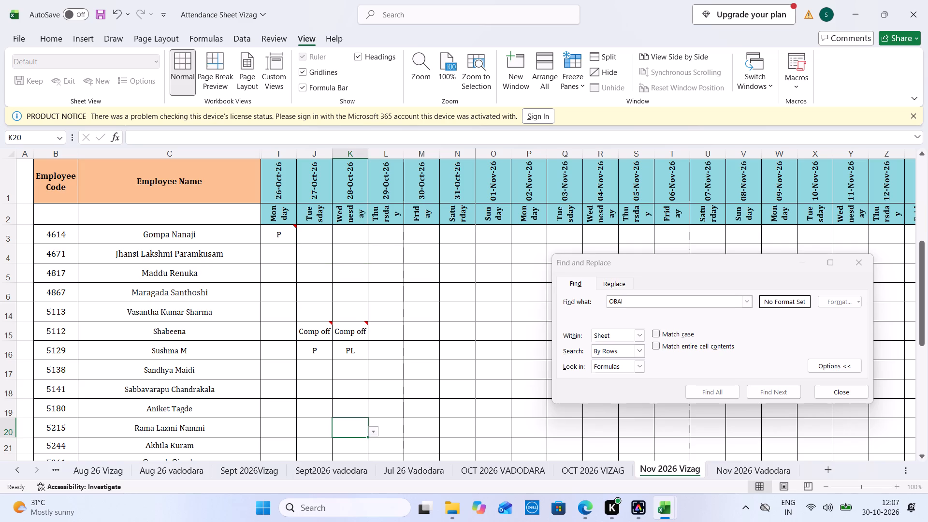
key("ctrl+s")
In HRMThread, dismiss the error notices, copy the Staff Nurse's remark "week off 25/10/26" and accept her 26-10-2026 On Duty application without remarks.
left_click(581, 514)
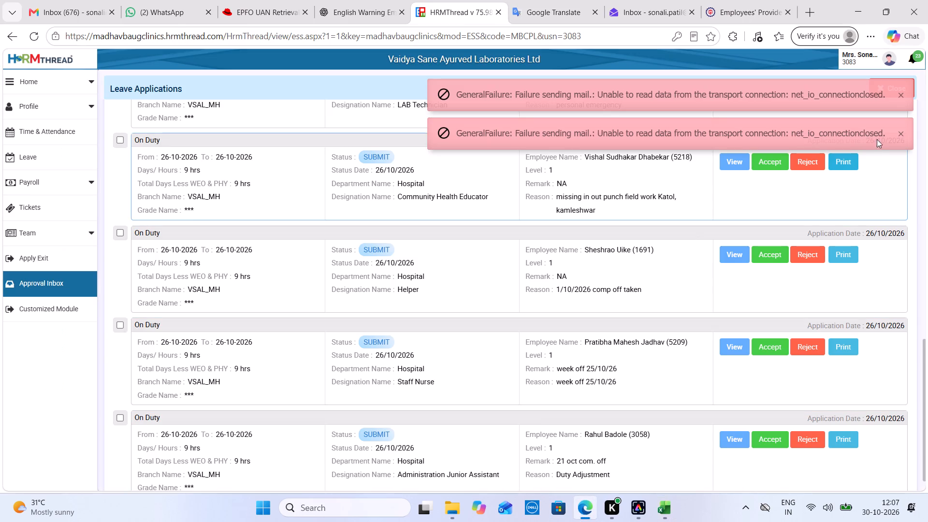
left_click(902, 132)
left_click(906, 98)
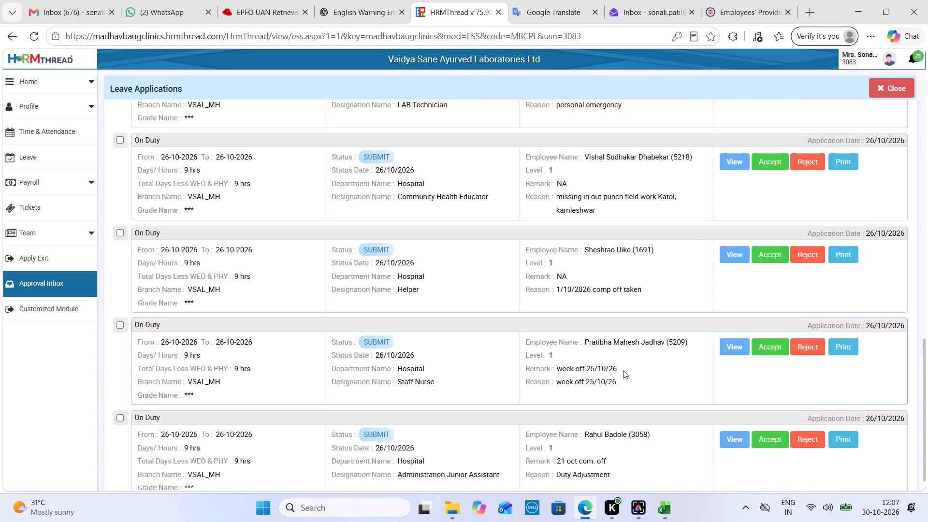
triple_click(599, 371)
key("ctrl+c")
left_click(782, 345)
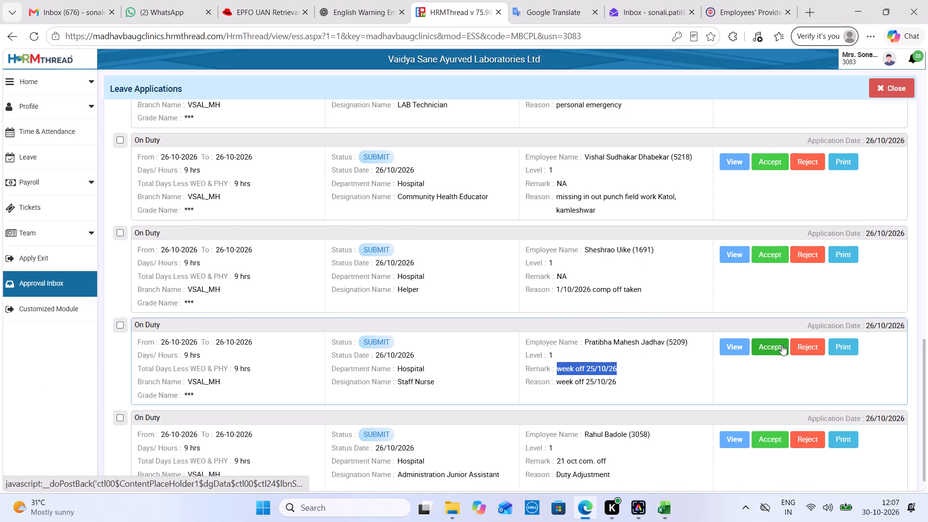
left_click(551, 232)
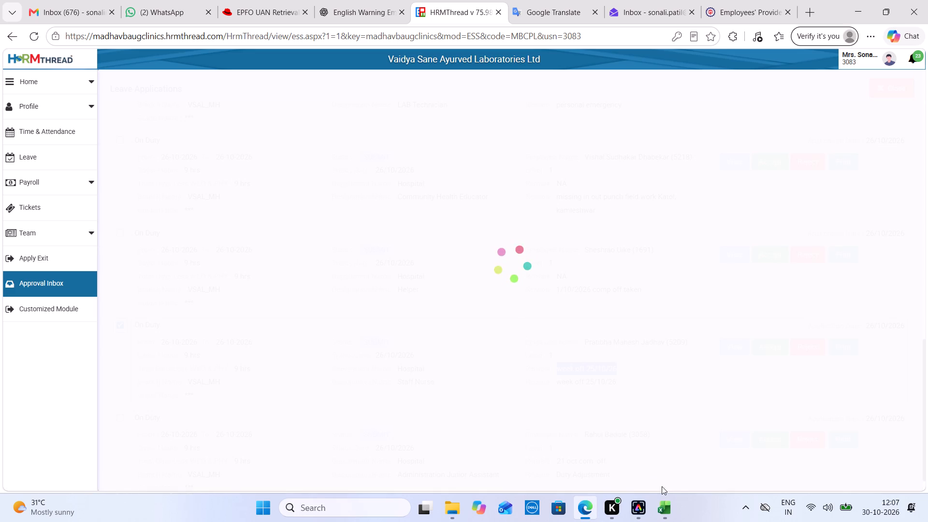
left_click(533, 430)
left_click(92, 466)
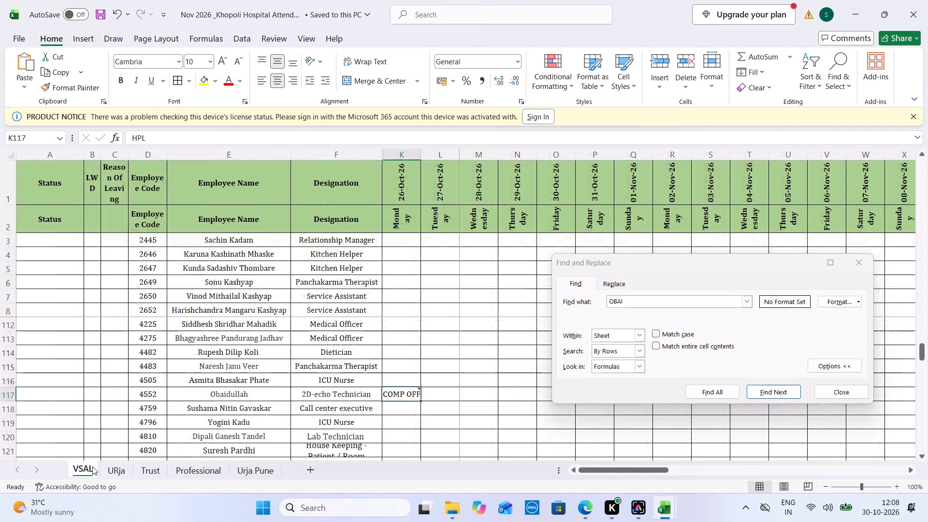
left_click(251, 159)
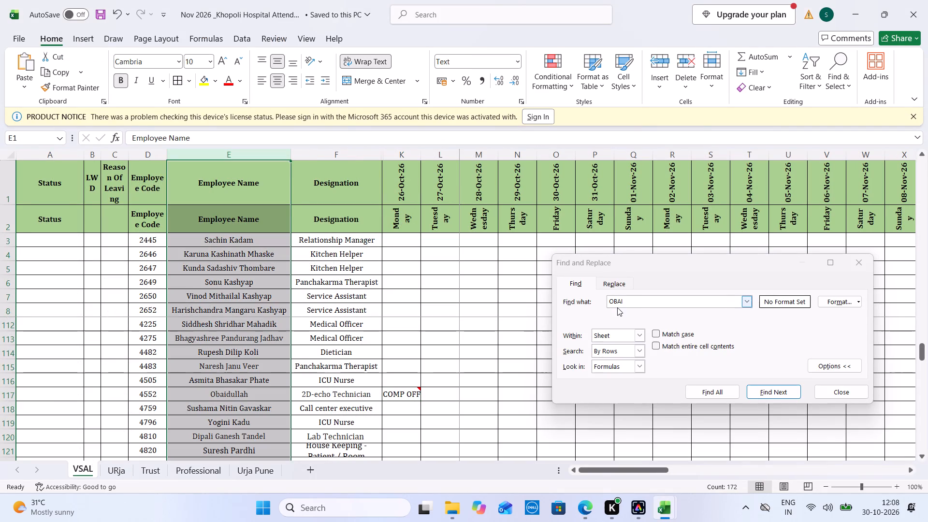
double_click(621, 303)
type("PRATI")
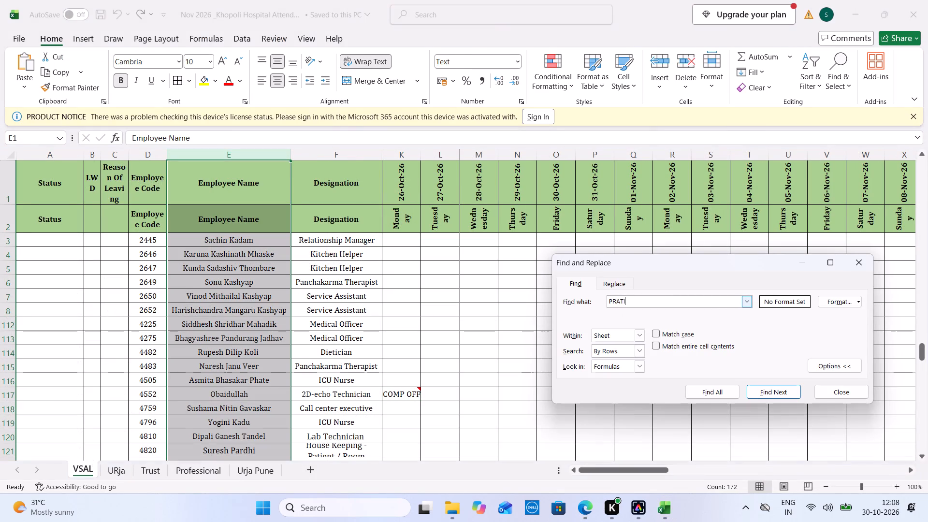
key("Return")
left_click(413, 387)
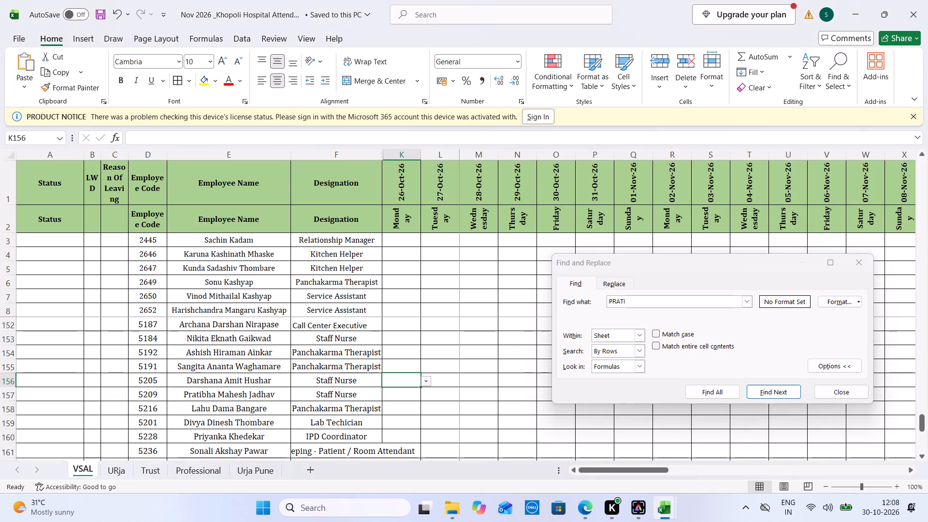
left_click(402, 399)
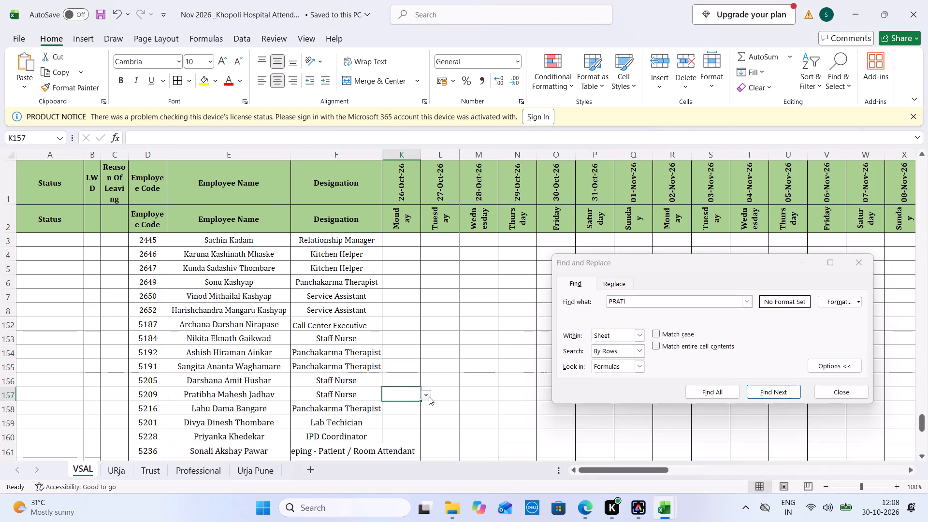
left_click(429, 396)
left_click(417, 467)
left_click(428, 395)
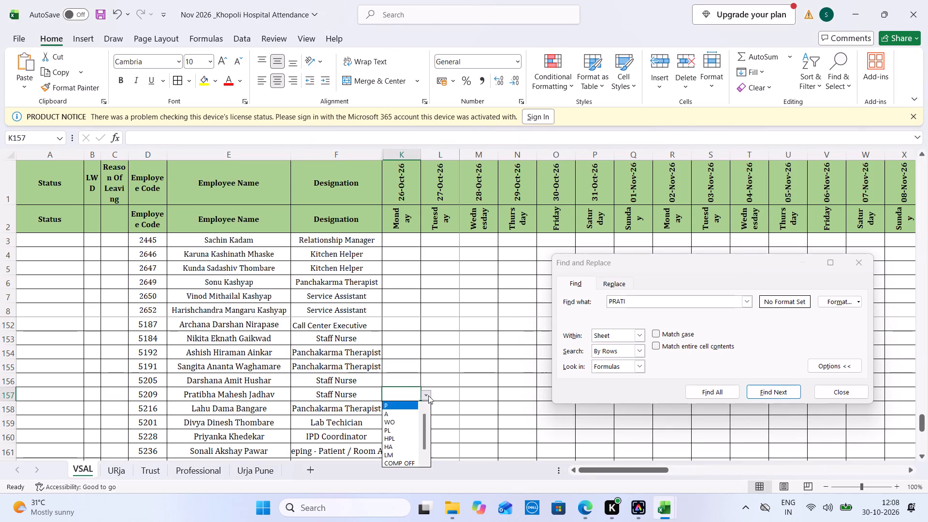
left_click(401, 464)
Paste "week off 25/10/26" as a note on Pratibha's 26-Oct-26 COMP OFF cell and save the workbook.
right_click(401, 394)
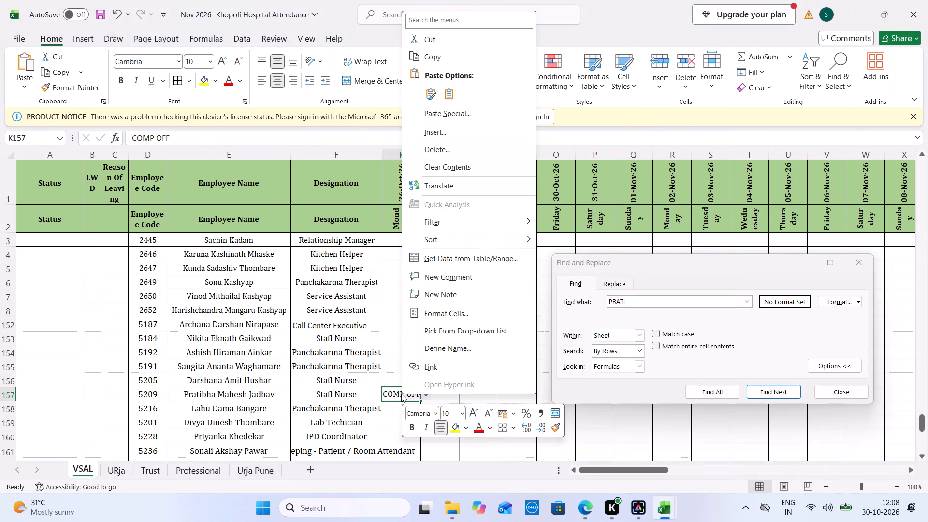
left_click(468, 292)
key("ctrl+v")
left_click(393, 376)
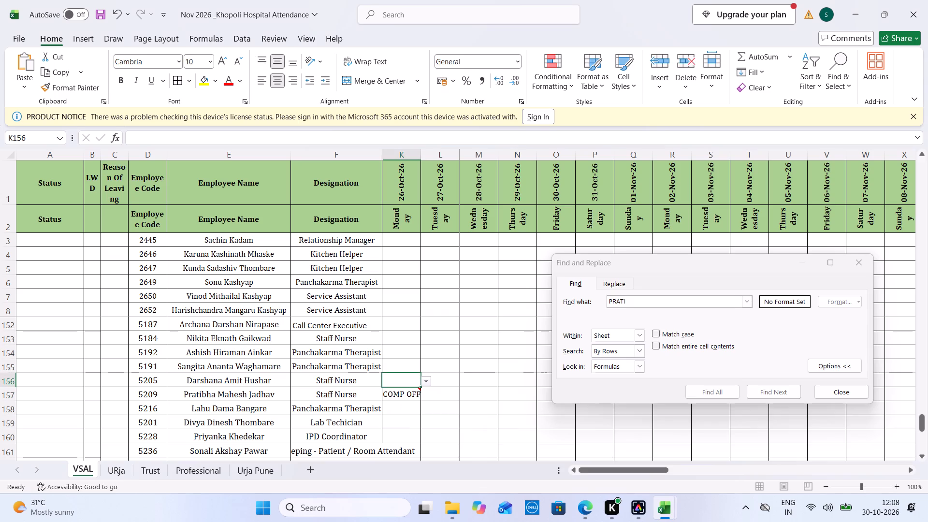
key("ctrl+s")
In HRMThread, copy the Administration Junior Assistant's remark "21 oct com. off" and accept his 26-10-2026 On Duty application without remarks.
left_click(575, 503)
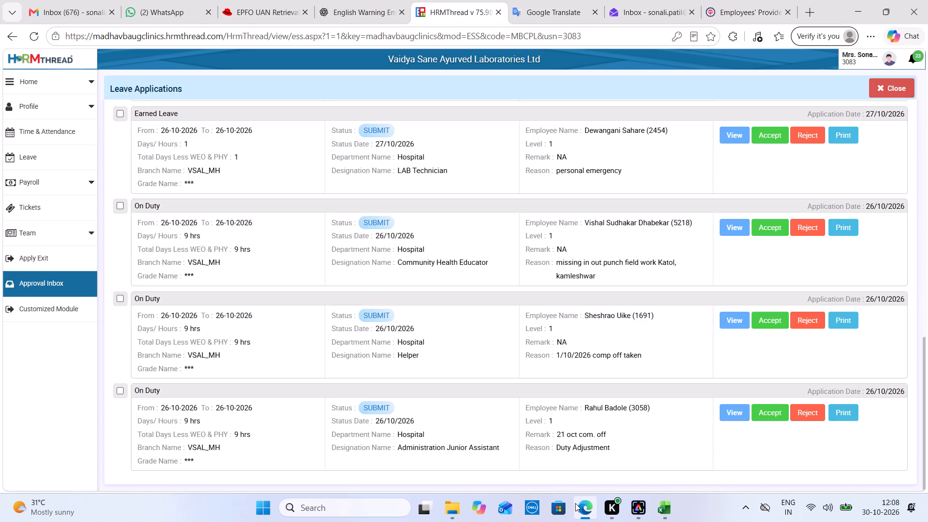
double_click(585, 440)
key("ctrl+c")
triple_click(576, 430)
key("ctrl+c")
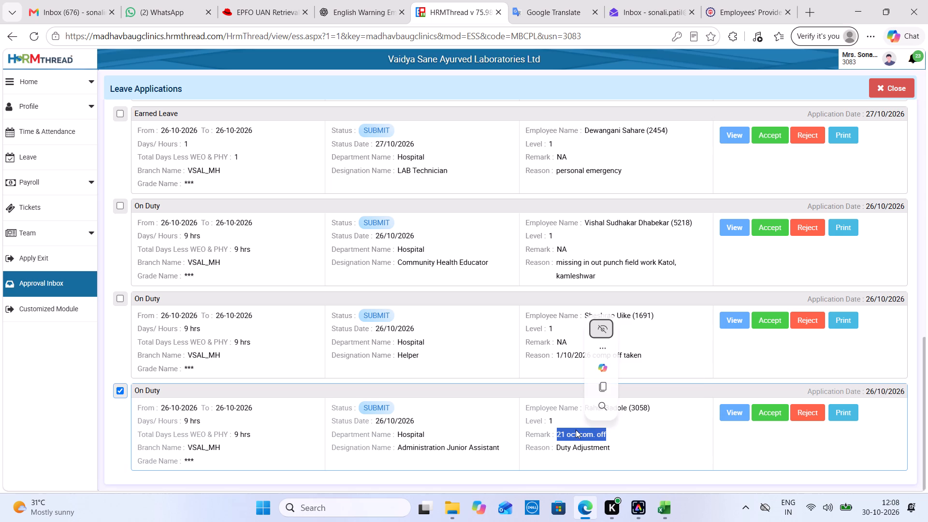
left_click(773, 415)
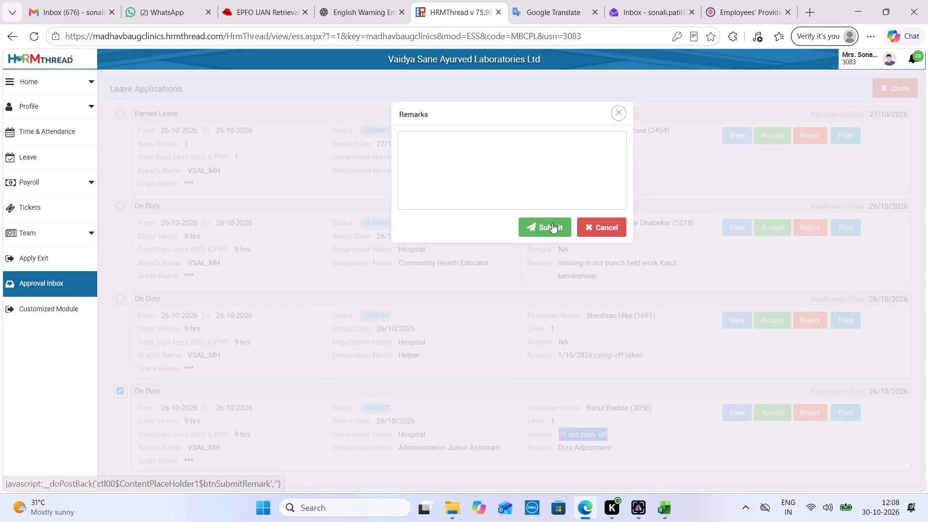
left_click(552, 223)
In the Khopoli workbook's VSAL sheet, find BADOL among the employee names and mark that Administration Junior Assistant as COMP OFF for 26-Oct-26.
left_click(516, 445)
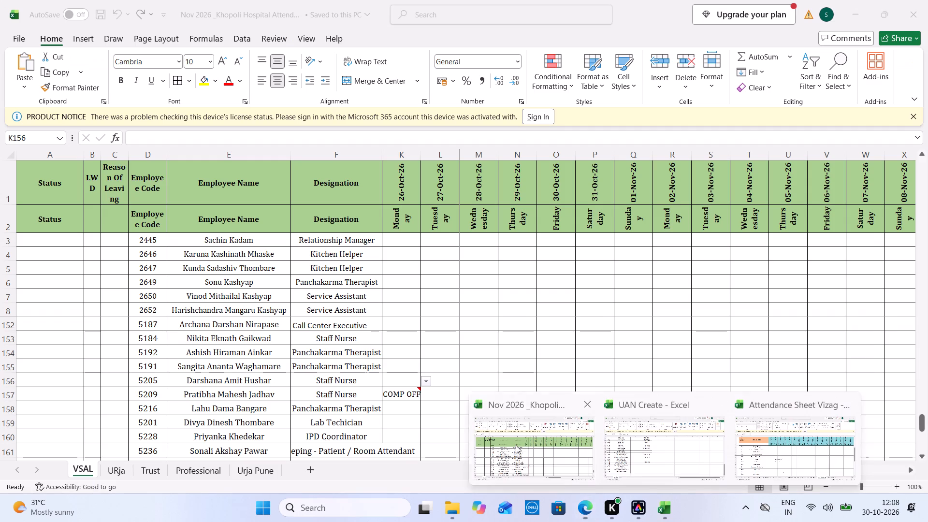
left_click(248, 155)
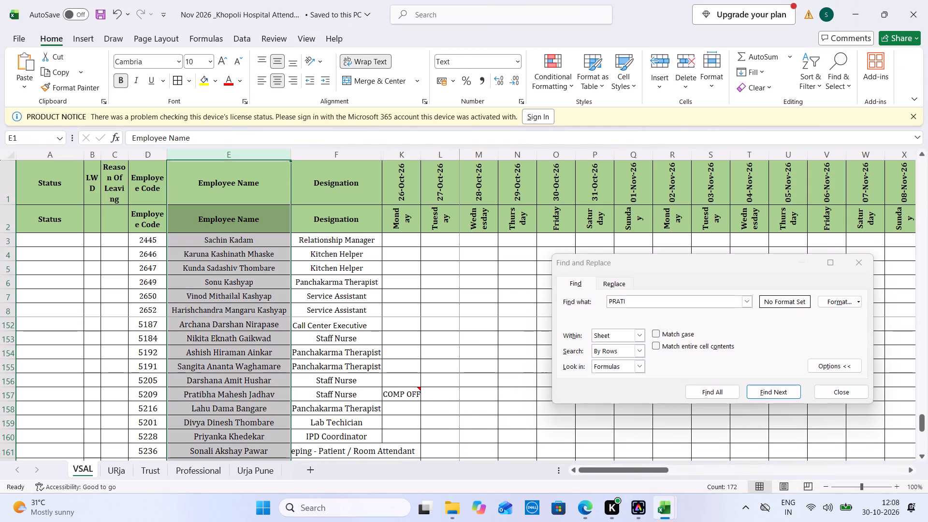
left_click_drag(619, 293, 610, 307)
left_click_drag(610, 307, 616, 293)
left_click(616, 293)
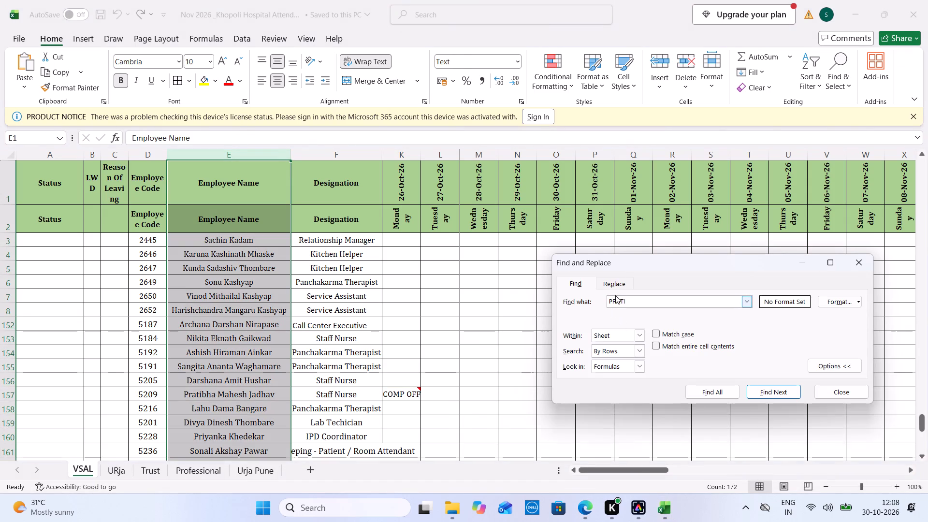
double_click(615, 295)
double_click(617, 297)
type("BADOL")
key("Return")
left_click(413, 390)
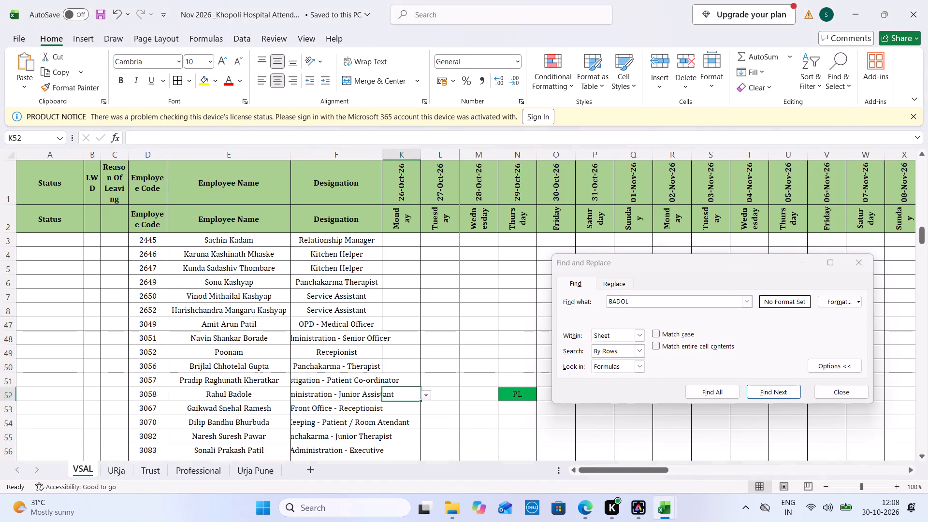
left_click(426, 393)
left_click(415, 465)
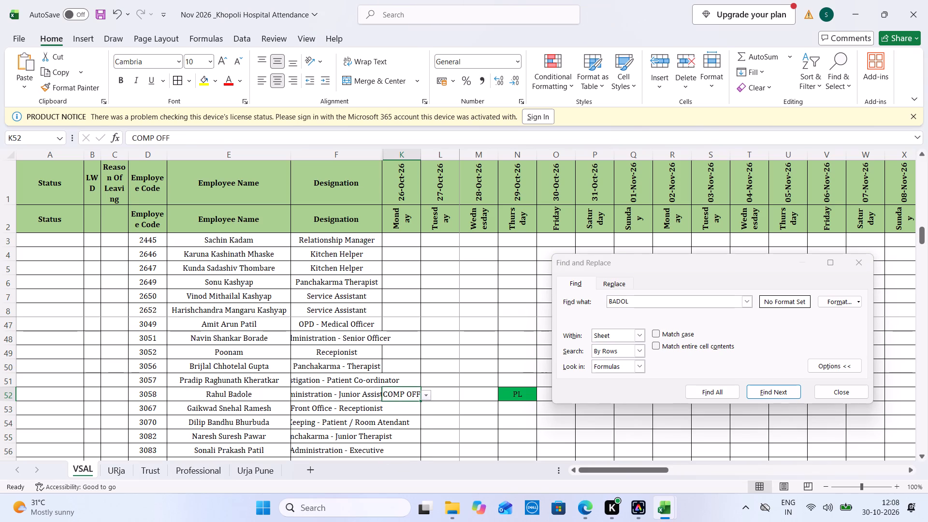
Paste the copied remark "21 oct com. off" as a note on the Junior Assistant's 26-Oct-26 COMP OFF cell and save the workbook.
right_click(403, 396)
left_click(473, 290)
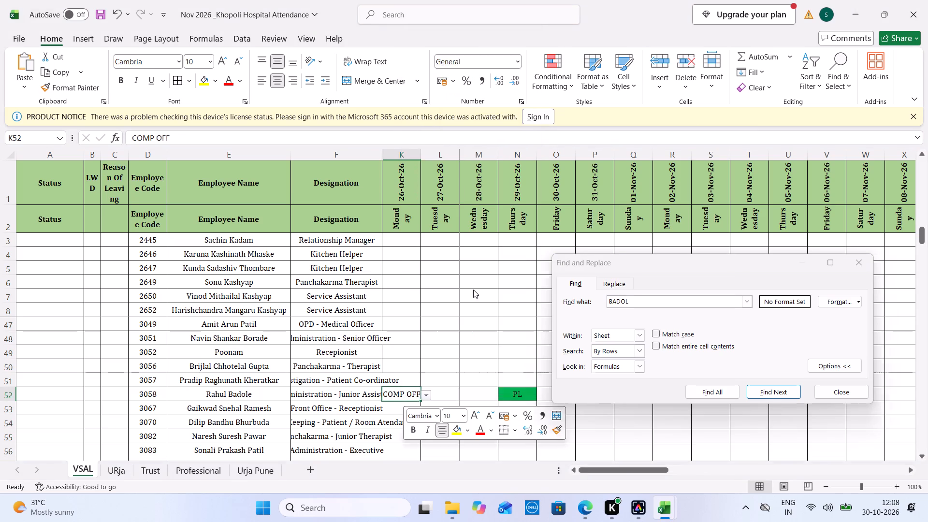
key("ctrl+v")
left_click(441, 334)
key("ctrl+s")
Return to the HRMThread leave applications and dismiss the mail-failure error notice.
left_click(584, 505)
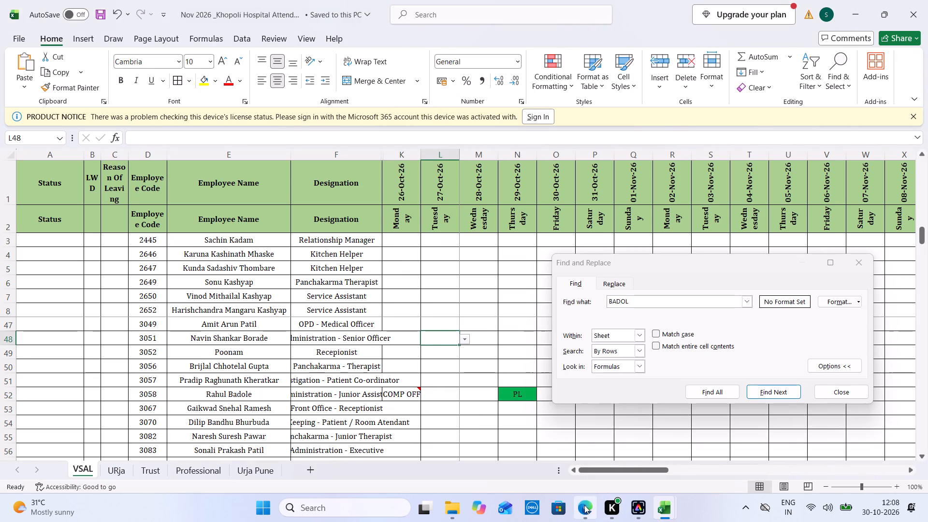
left_click(905, 94)
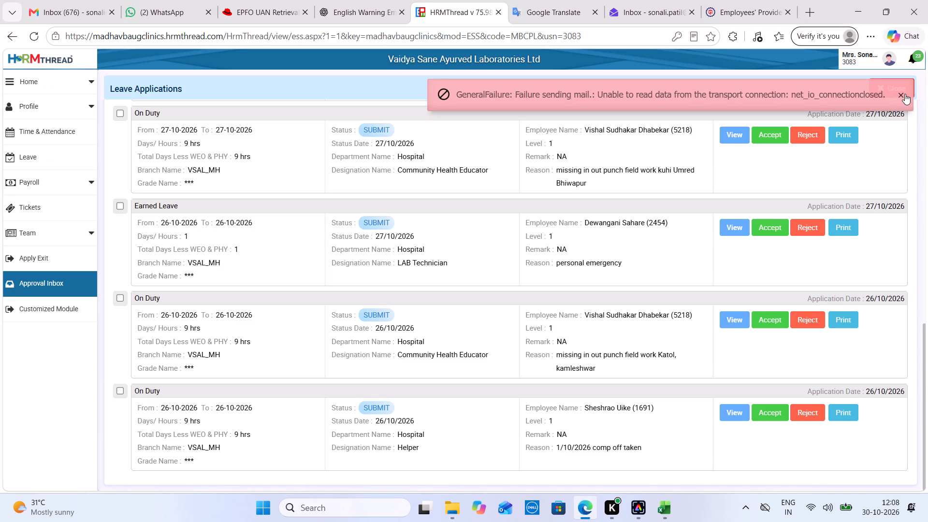
Start a screenshot capture of the pending applications in the Leave Applications list.
key("Print")
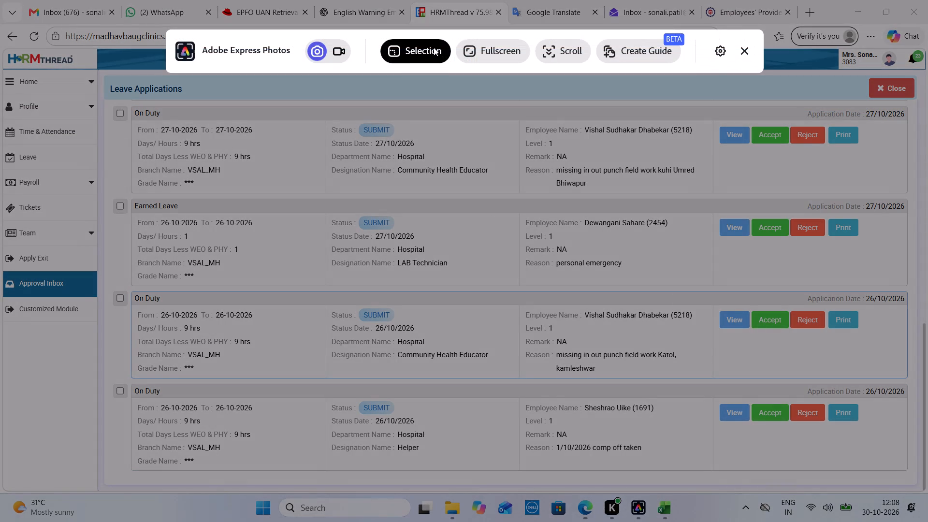